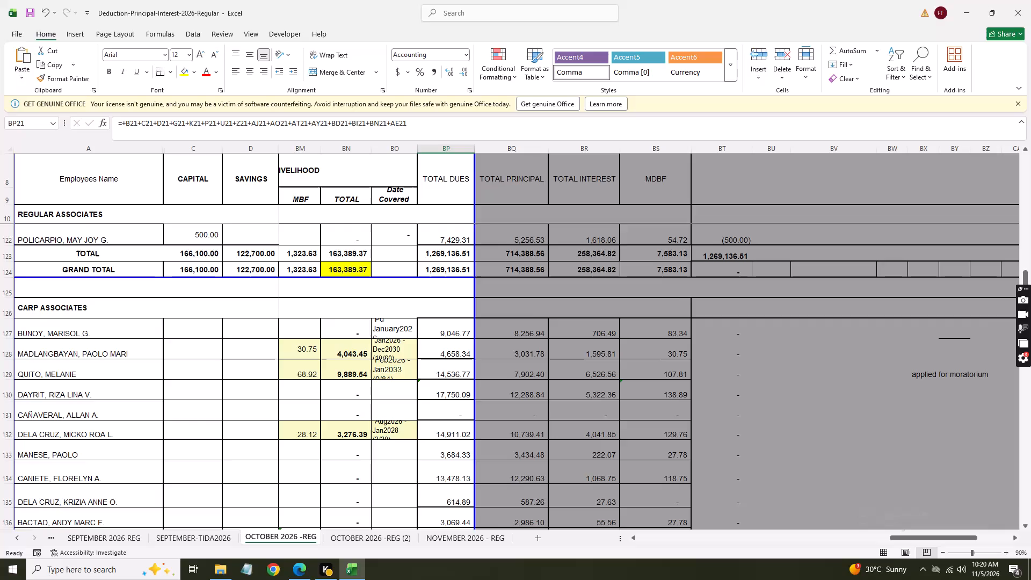
# Enter a capital deduction of 5,000 for the CARP associate in row 130.
pyautogui.scroll(-2, 231, 396)
pyautogui.scroll(1, 231, 396)
pyautogui.click(216, 273)
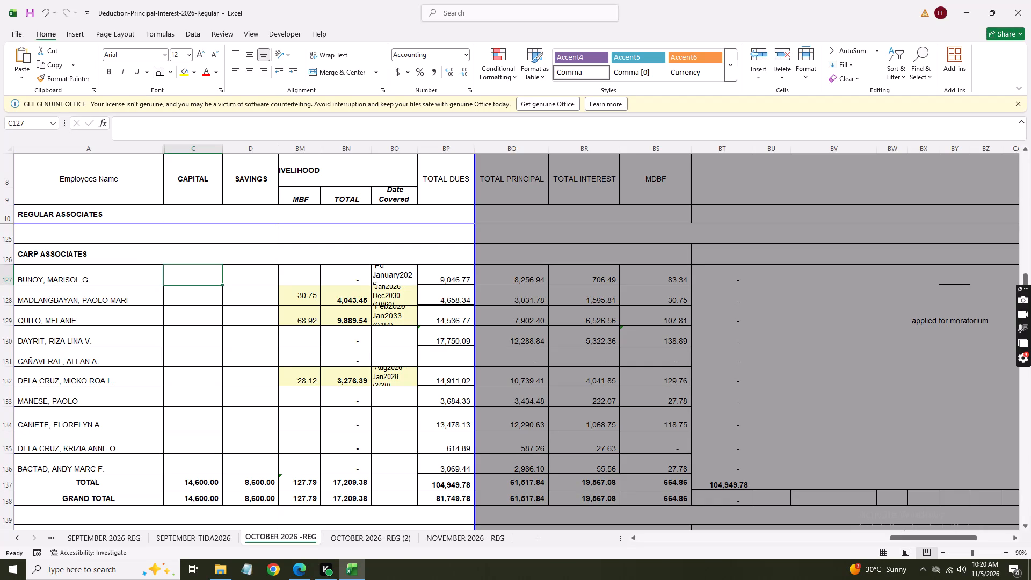
pyautogui.click(201, 328)
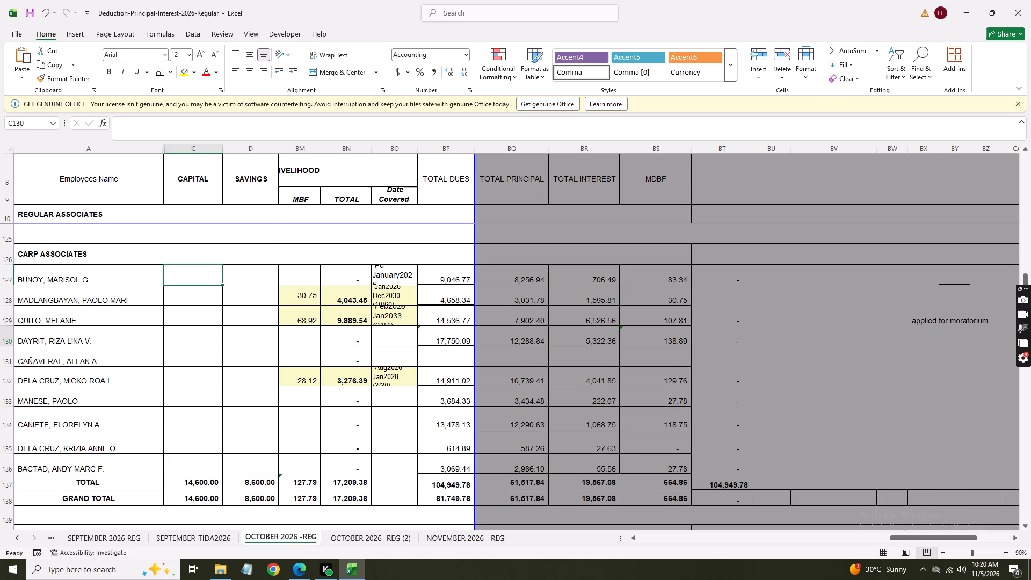
pyautogui.write('5000')
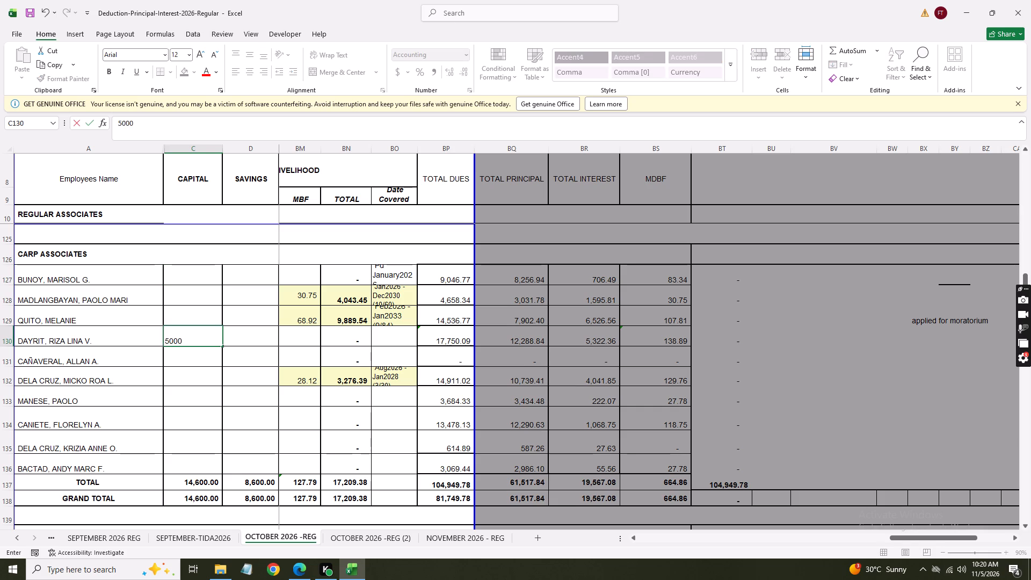
pyautogui.press('Tab')
# Enter capital of 1,500 and savings of 3,500 for the first CARP associate, in row 127.
pyautogui.press('Down')
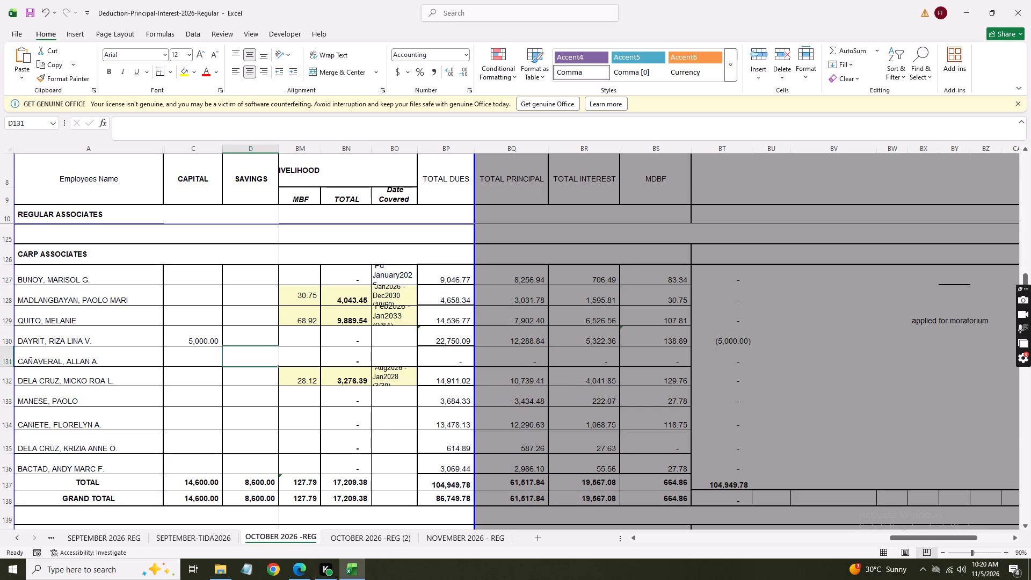
pyautogui.press('Left')
pyautogui.press('Up')
pyautogui.press('Up')
pyautogui.press('Up')
pyautogui.press('Up')
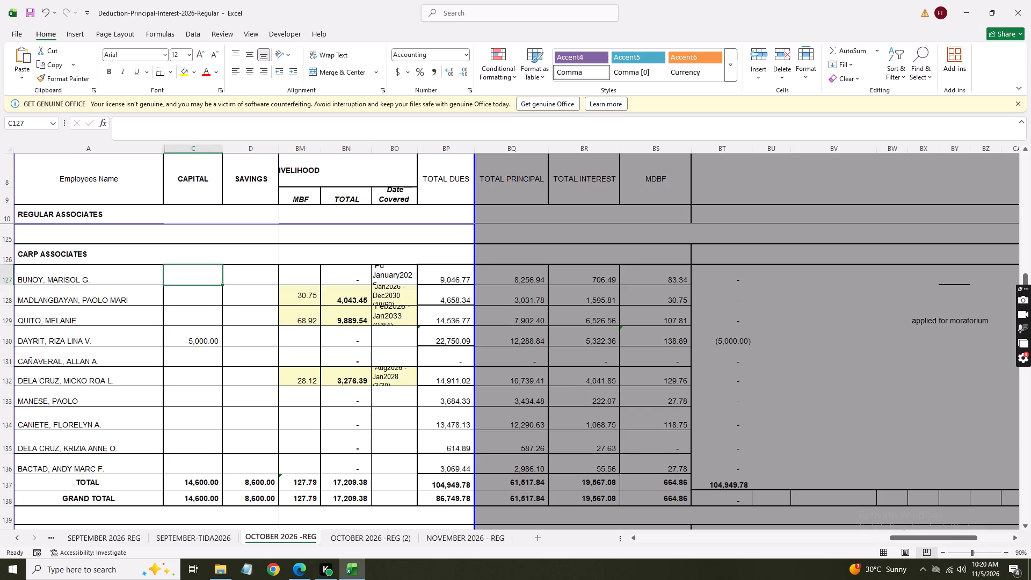
pyautogui.write('1500')
pyautogui.press('Tab')
pyautogui.write('3500')
pyautogui.press('Return')
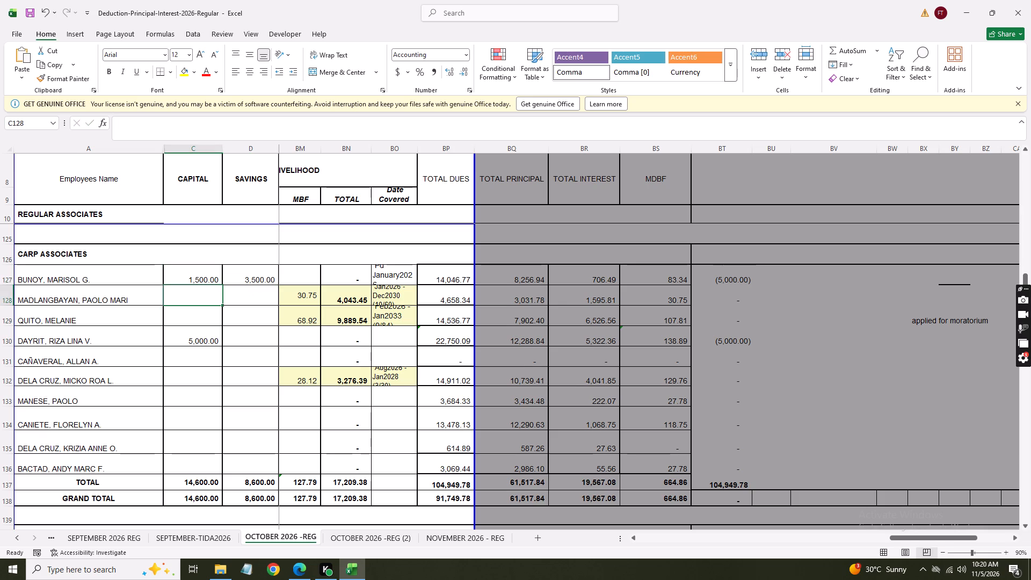
# Enter capital of 200 in row 128, and capital of 2,000 with savings of 100 in row 129.
pyautogui.write('200')
pyautogui.press('Down')
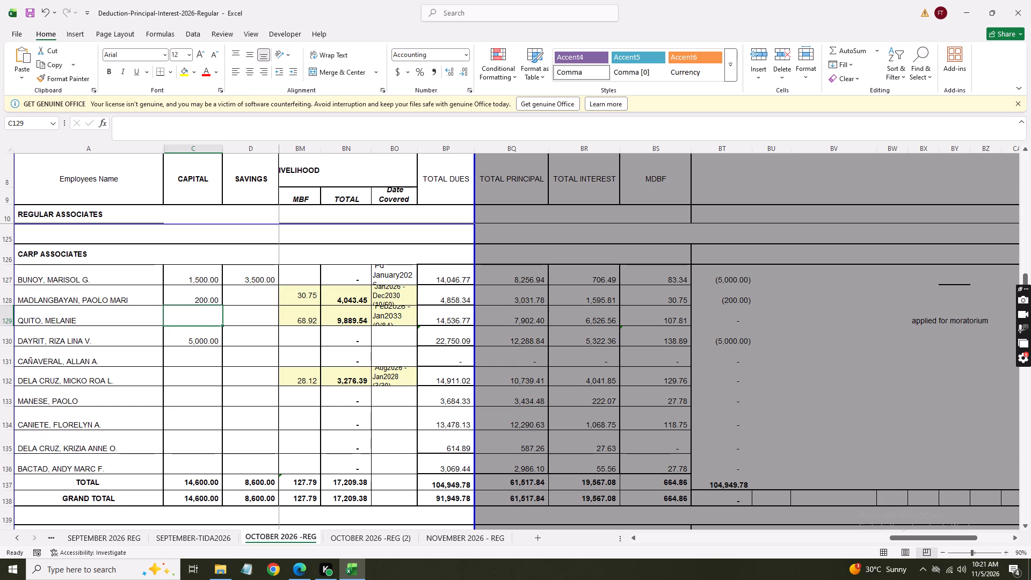
pyautogui.press('Down')
pyautogui.press('Up')
pyautogui.write('2000')
pyautogui.press('Tab')
pyautogui.write('100')
pyautogui.press('Return')
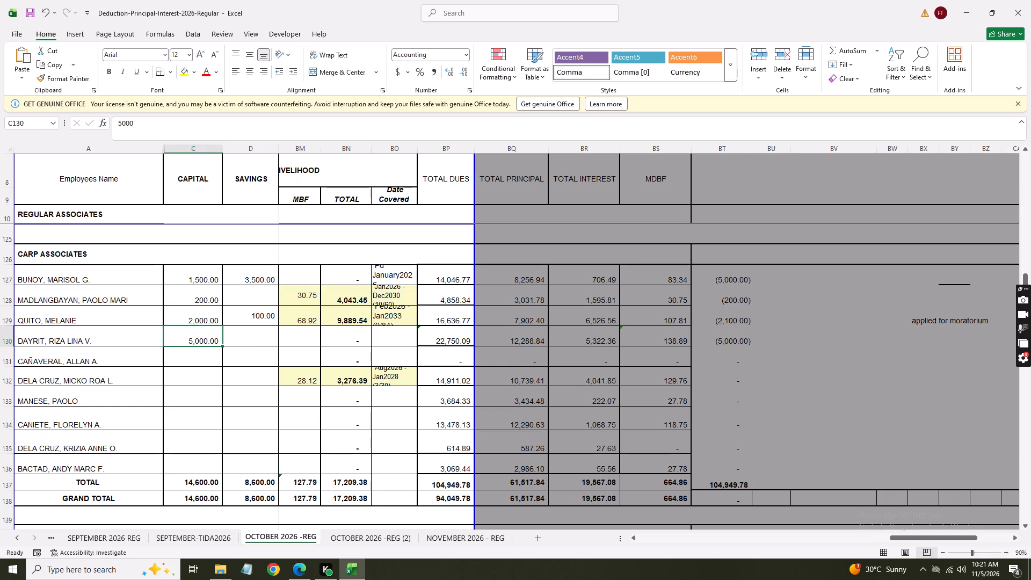
# Enter capital of 300 in row 131 and 100 in row 132 of the CARP associates.
pyautogui.press('Down')
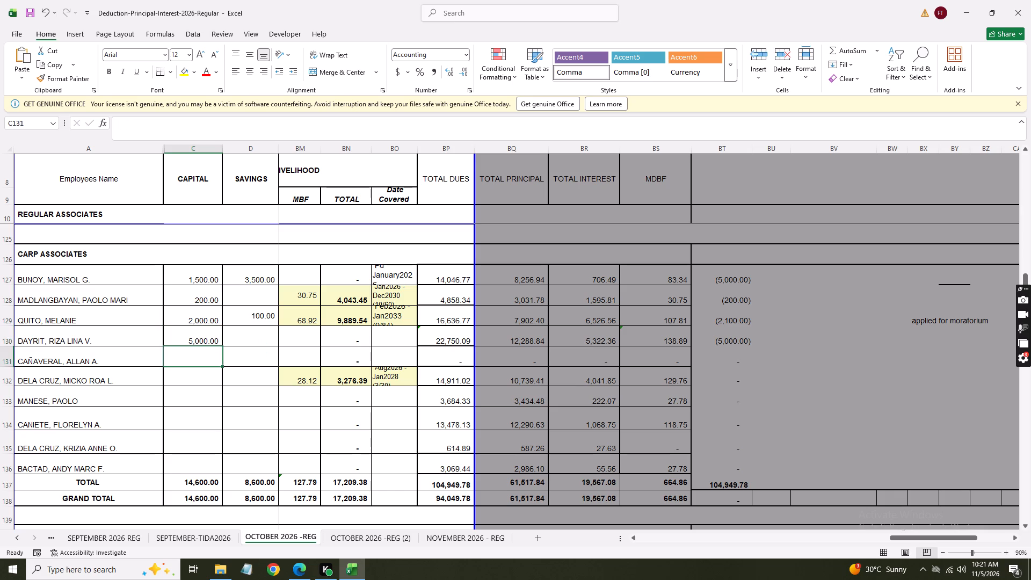
pyautogui.write('300')
pyautogui.press('Return')
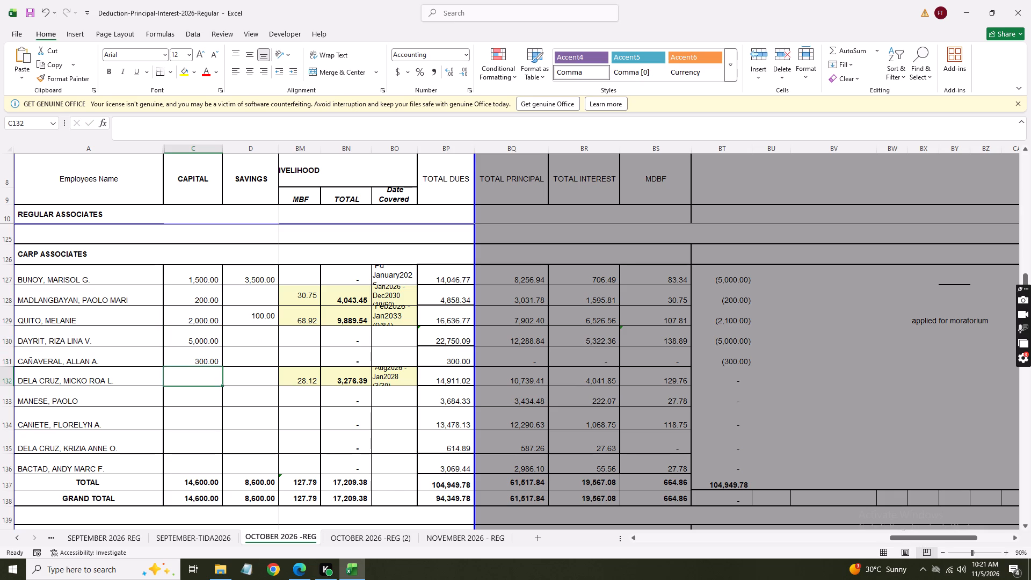
pyautogui.write('100')
pyautogui.press('Down')
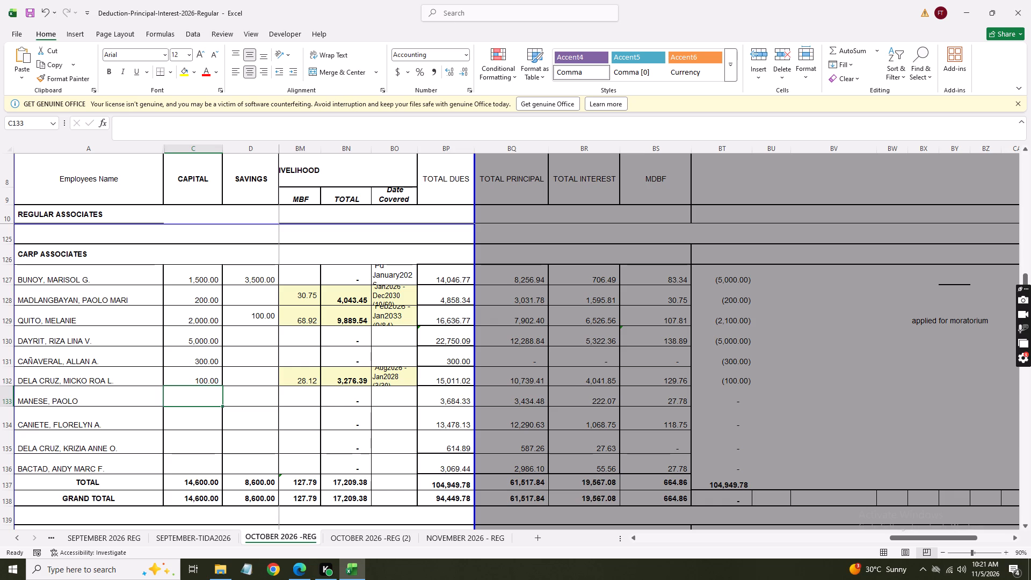
# Enter capital of 2,000 and savings of 1,000 for the CARP associate in row 133.
pyautogui.press('Down')
pyautogui.press('Up')
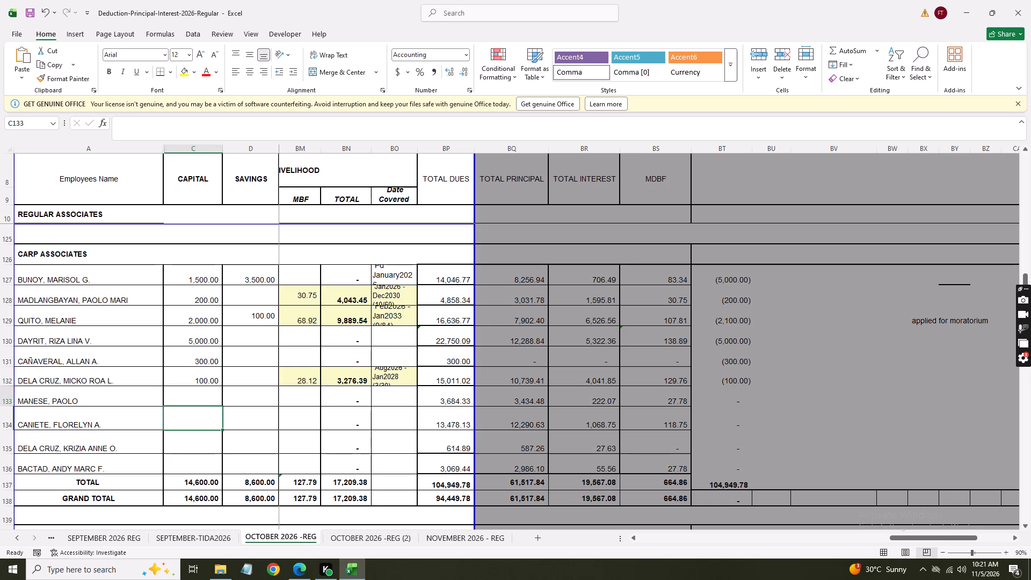
pyautogui.write('2000')
pyautogui.press('Tab')
pyautogui.write('100')
pyautogui.press('Return')
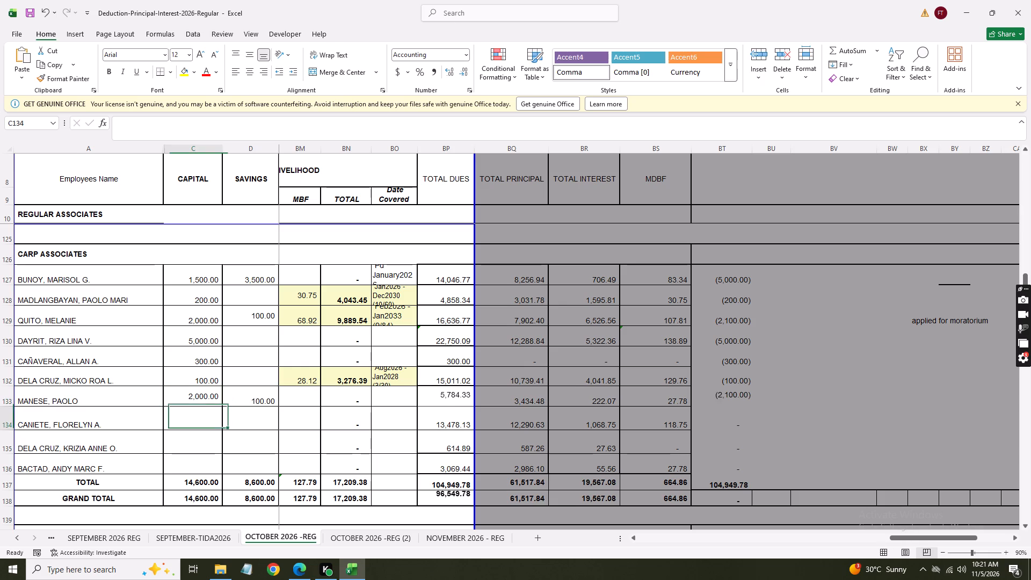
pyautogui.press('Up')
pyautogui.press('Right')
pyautogui.write('1000')
pyautogui.press('Return')
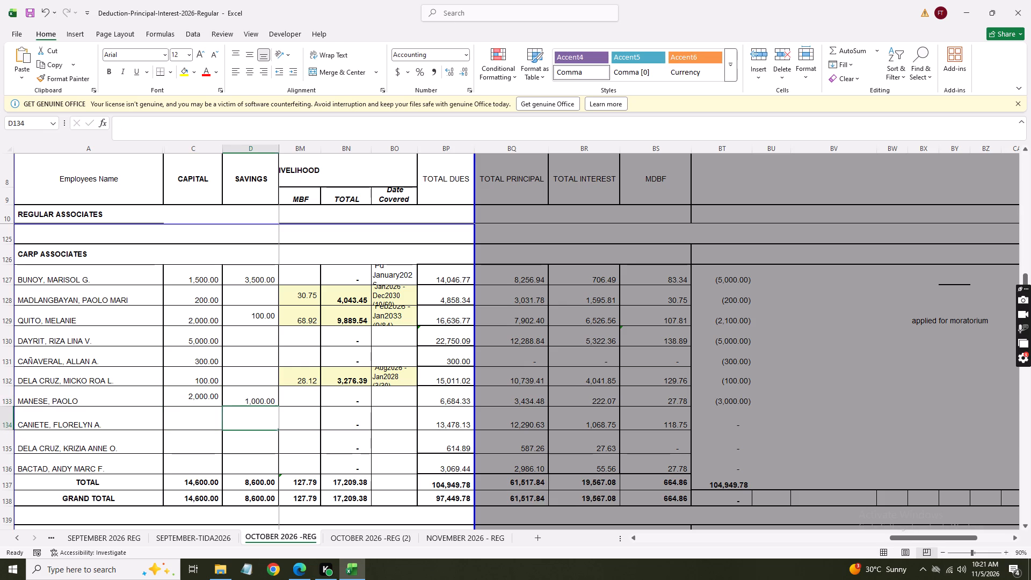
# Enter capital of 1,000 for the last CARP associate, in row 136.
pyautogui.press('Left')
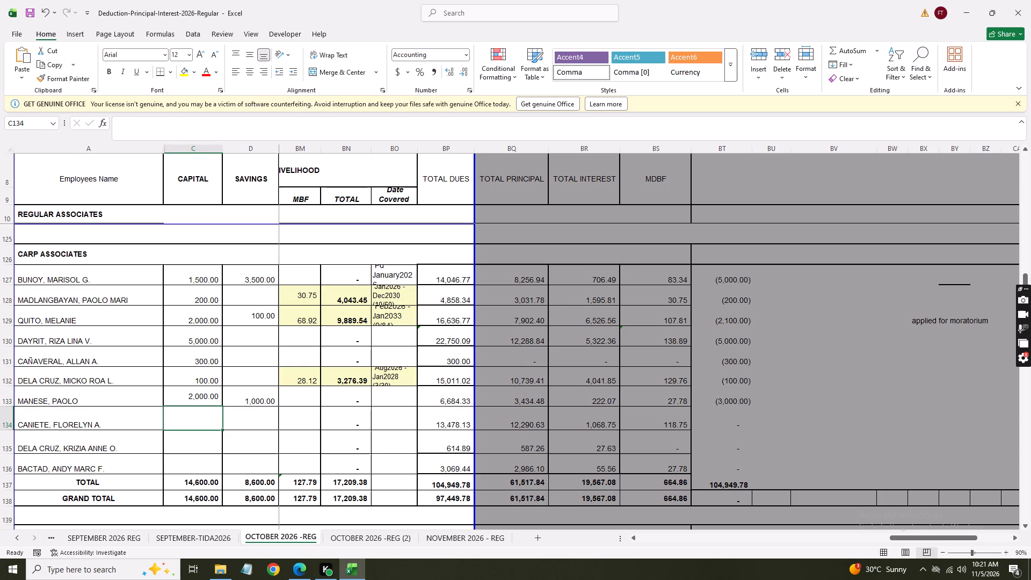
pyautogui.press('Down')
pyautogui.press('Down')
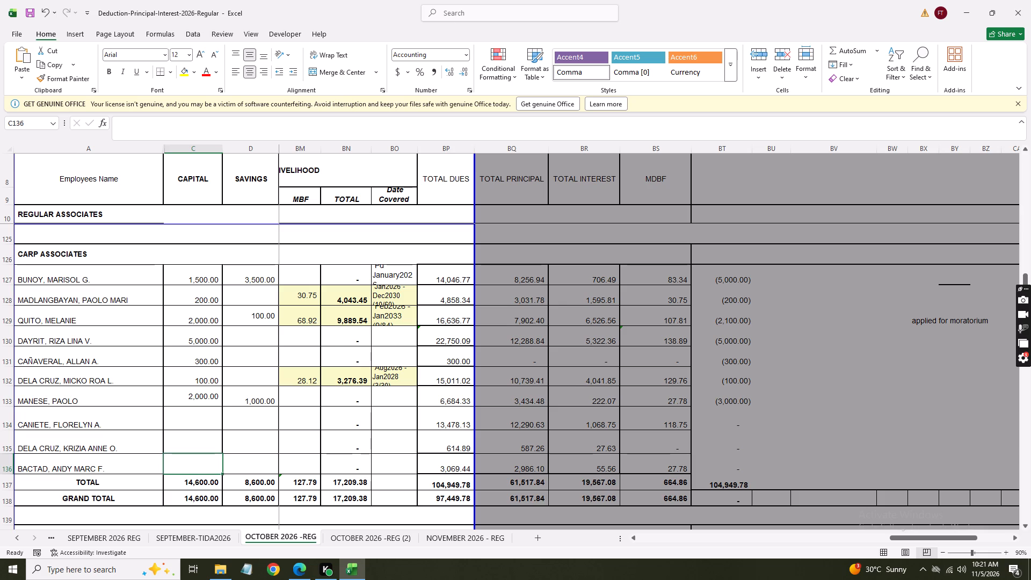
pyautogui.write('1000')
pyautogui.press('Up')
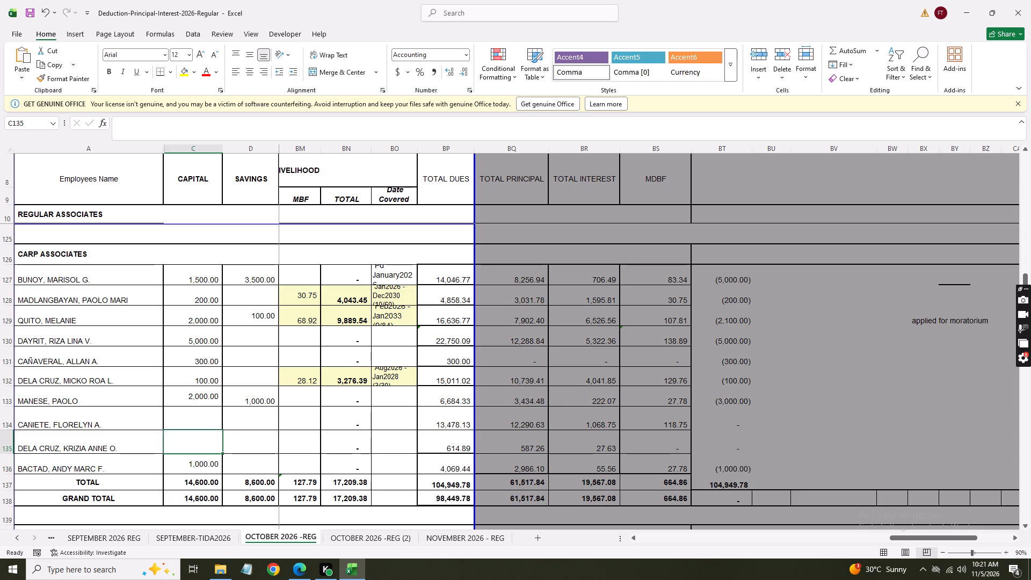
# Enter capital of 1,000 and savings of 2,000 for the CARP associate in row 134.
pyautogui.press('Up')
pyautogui.write('1000')
pyautogui.press('Tab')
pyautogui.write('2000')
pyautogui.press('Return')
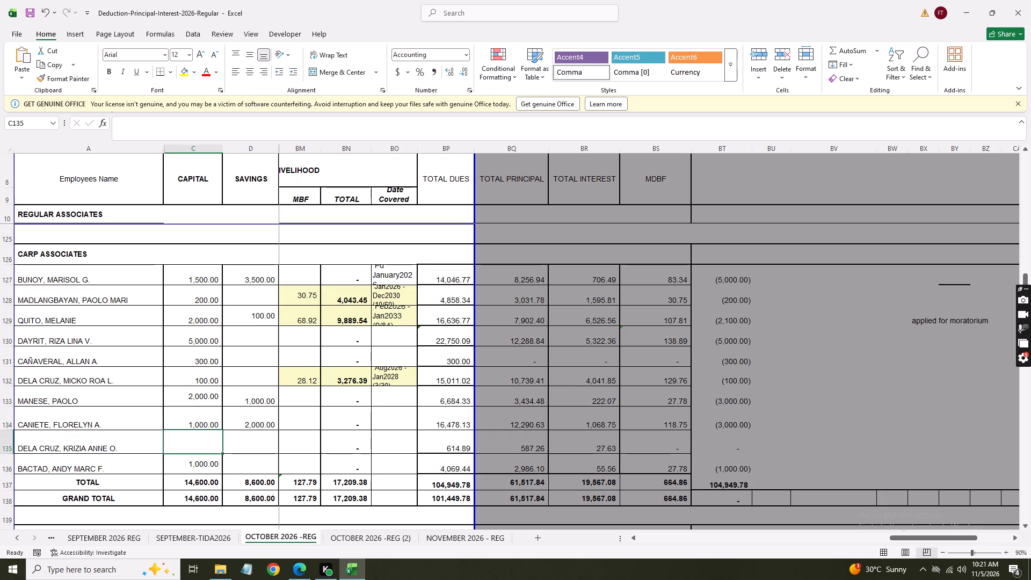
# Enter capital of 1,500 and savings of 2,000 for the CARP associate in row 135.
pyautogui.write('1500')
pyautogui.press('Tab')
pyautogui.write('2000')
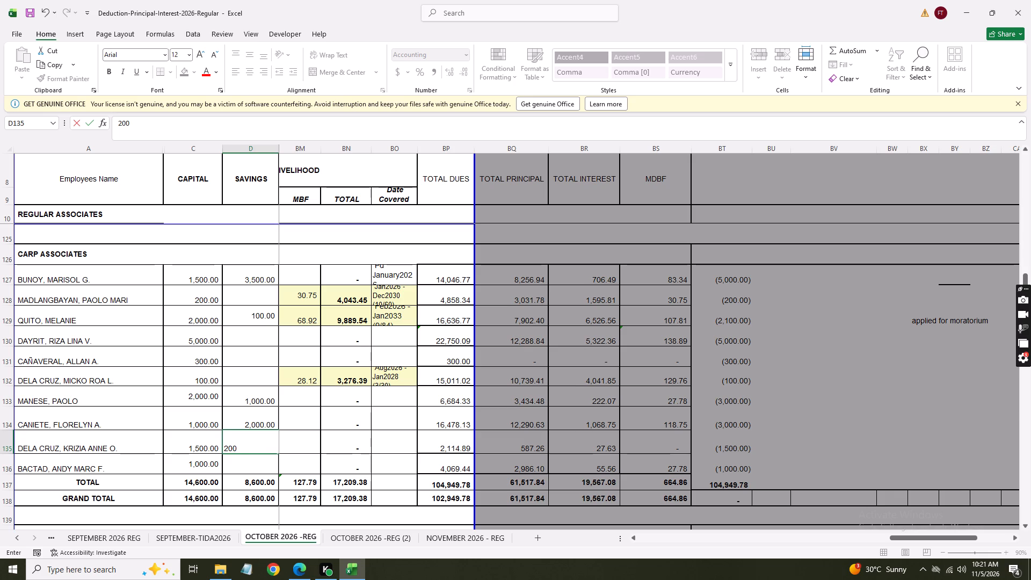
pyautogui.press('Return')
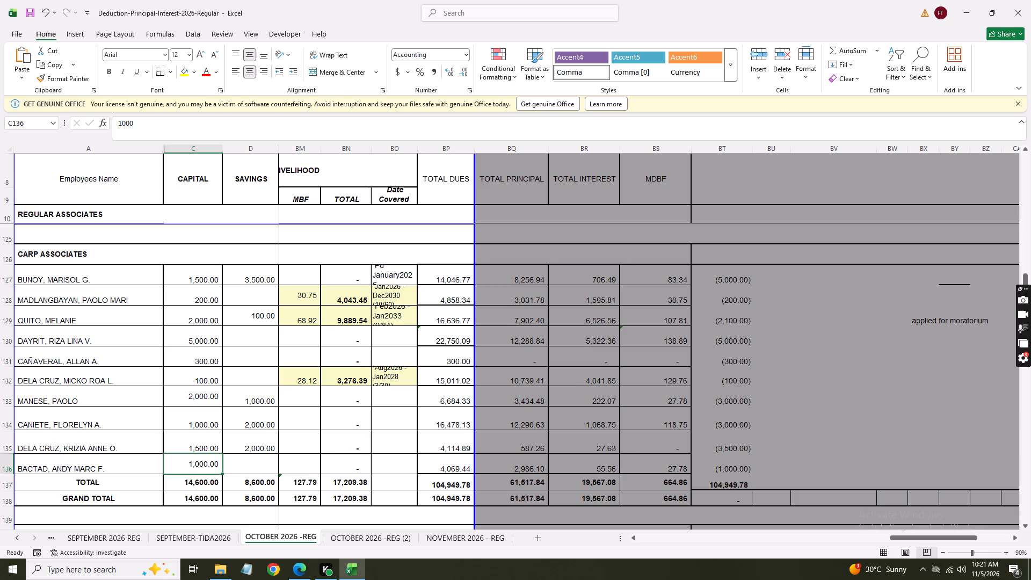
# Link the CARP grand totals for capital and savings in C138 and D138 to the totals in C137 and D137.
pyautogui.doubleClick(199, 500)
pyautogui.press('Return')
pyautogui.click(204, 499)
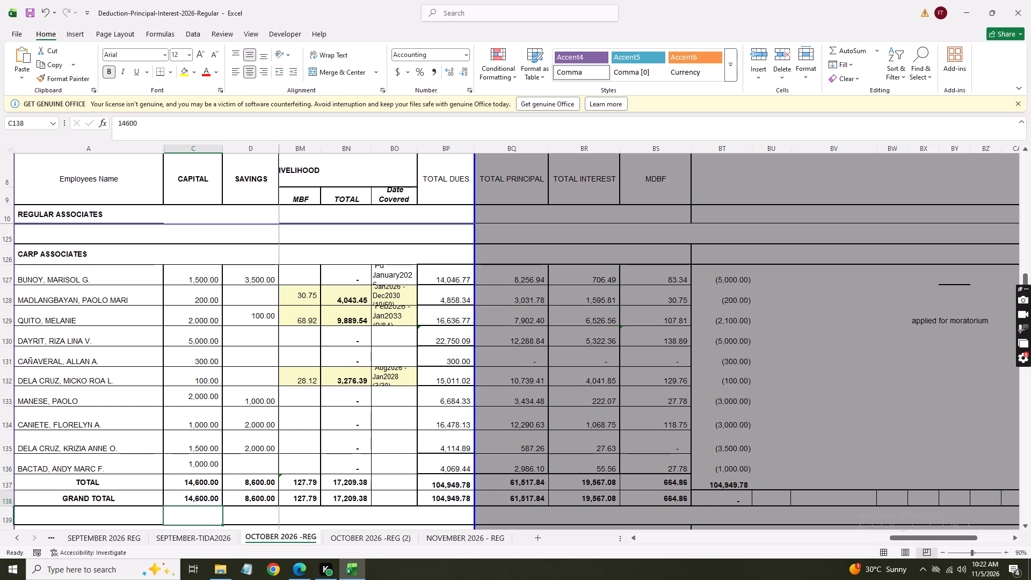
pyautogui.press('+')
pyautogui.click(206, 479)
pyautogui.press('Return')
pyautogui.click(241, 495)
pyautogui.press('+')
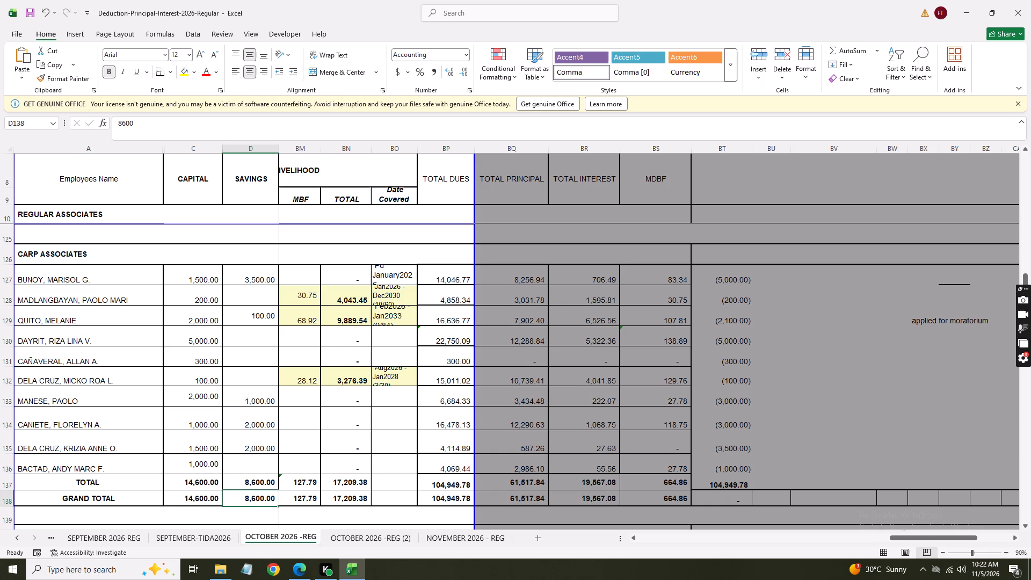
pyautogui.click(257, 481)
pyautogui.press('Return')
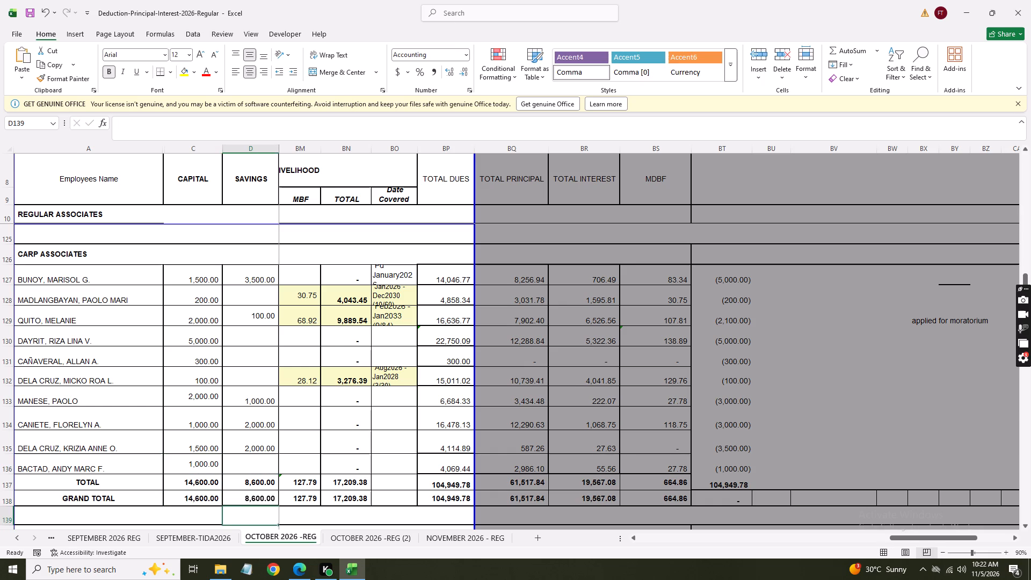
# Save the workbook.
pyautogui.hotkey('ctrl', 's')
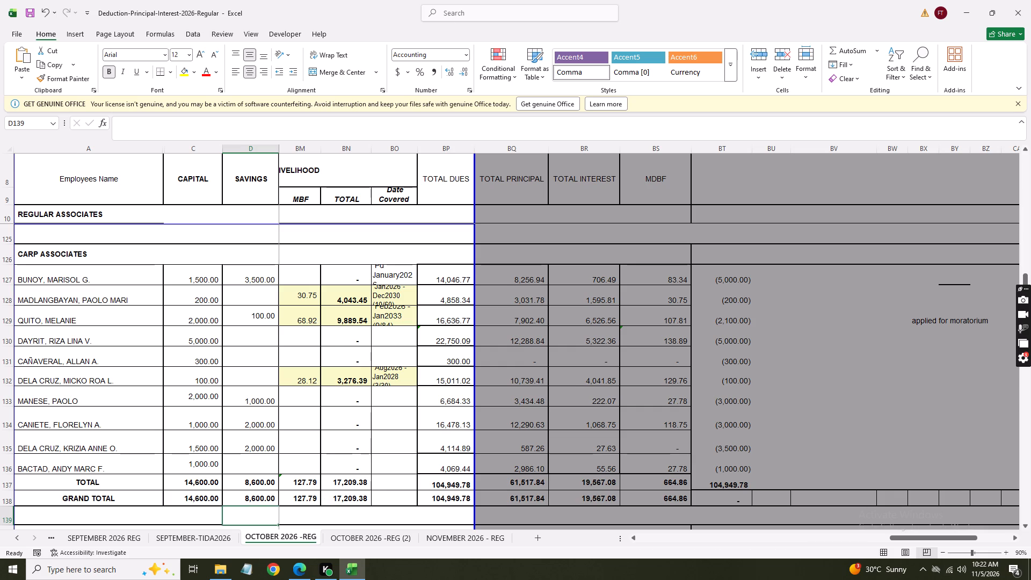
# Search for "befe" and enter capital of 2,000 and savings of 2,000 in that TIDA contractual row, 141.
pyautogui.hotkey('ctrl', 'f')
pyautogui.write('befe')
pyautogui.press('Return')
pyautogui.press('Escape')
pyautogui.press('Right')
pyautogui.press('Right')
pyautogui.press('Left')
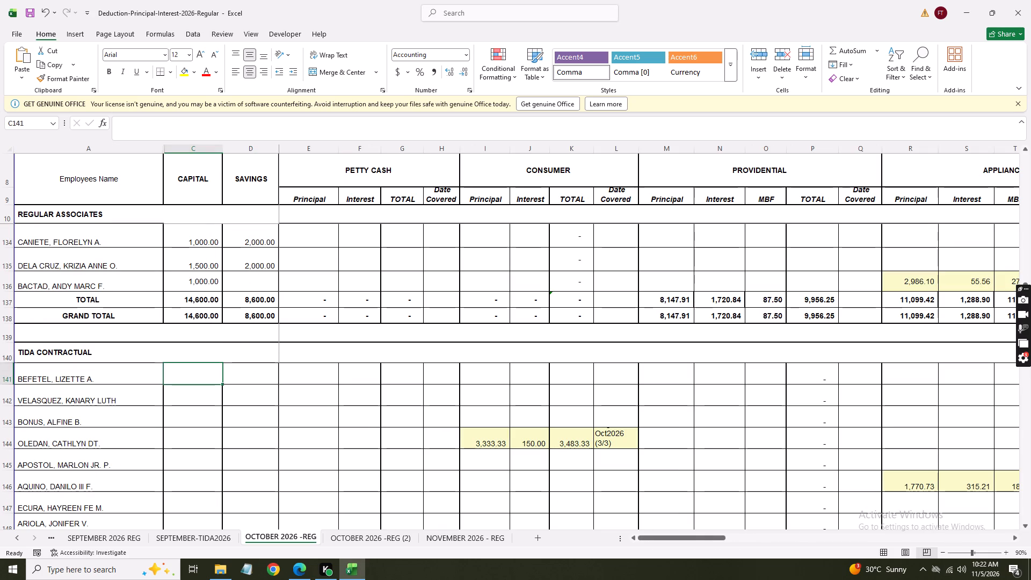
pyautogui.write('2000')
pyautogui.press('Tab')
pyautogui.write('2000')
pyautogui.press('Down')
pyautogui.press('Left')
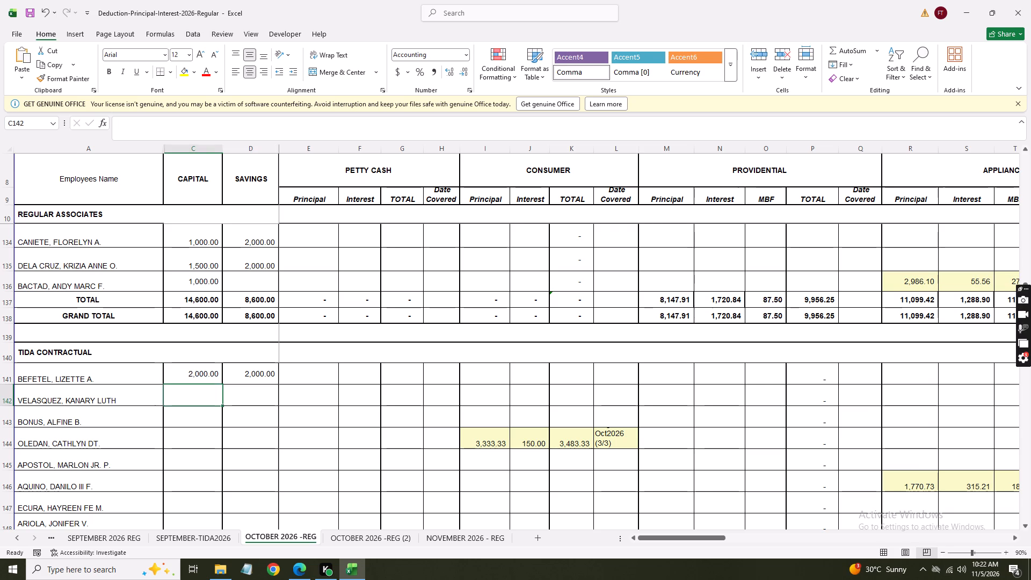
# Enter capital of 1,000 and savings of 500 for the TIDA contractual employee in row 145.
pyautogui.press('Down')
pyautogui.press('Down')
pyautogui.press('Down')
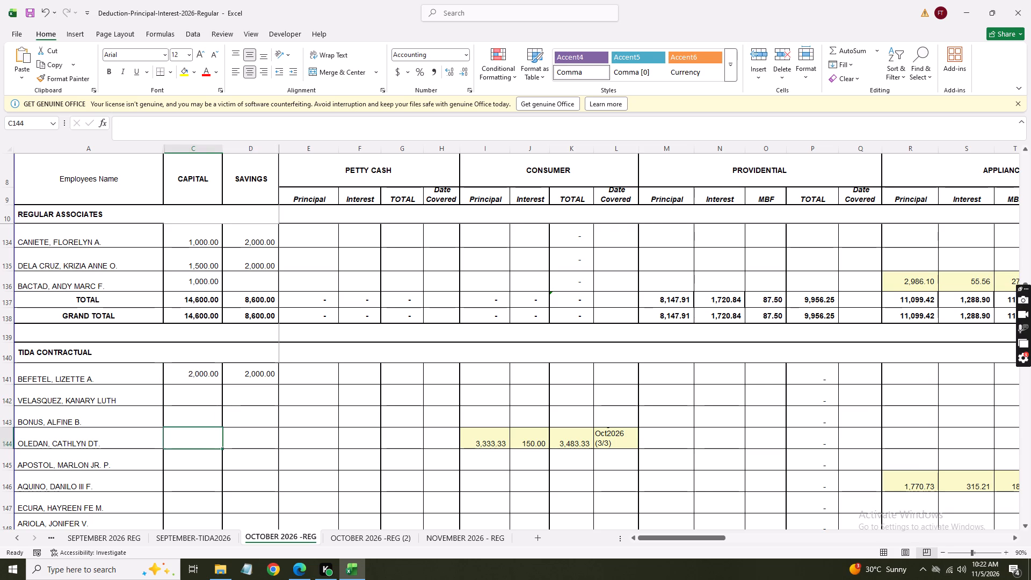
pyautogui.write('1000')
pyautogui.press('Tab')
pyautogui.write('500')
pyautogui.press('Return')
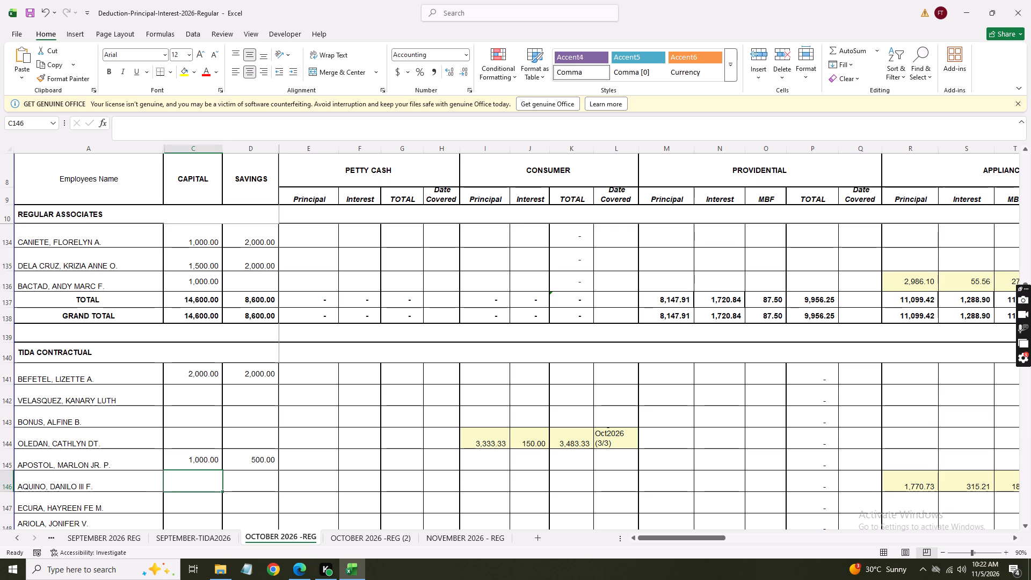
# Enter capital of 500 and savings of 500 for the TIDA contractual employee in row 142.
pyautogui.press('Up')
pyautogui.press('Up')
pyautogui.press('Up')
pyautogui.press('Up')
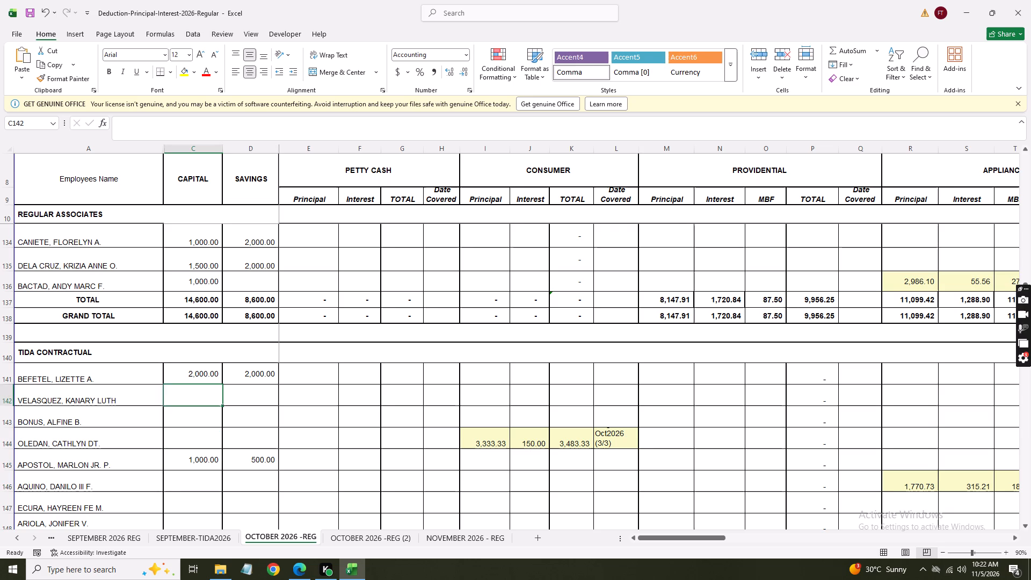
pyautogui.write('500')
pyautogui.press('Tab')
pyautogui.write('500')
pyautogui.press('Return')
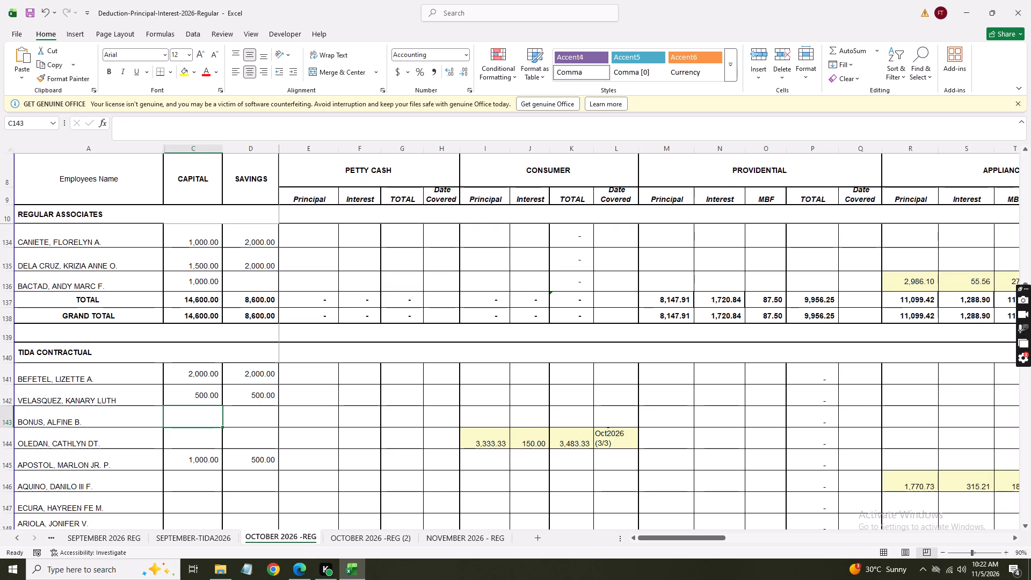
# Enter capital of 500 and savings of 500 for the TIDA contractual employee in row 146.
pyautogui.press('Down')
pyautogui.press('Down')
pyautogui.press('Down')
pyautogui.press('Down')
pyautogui.press('Up')
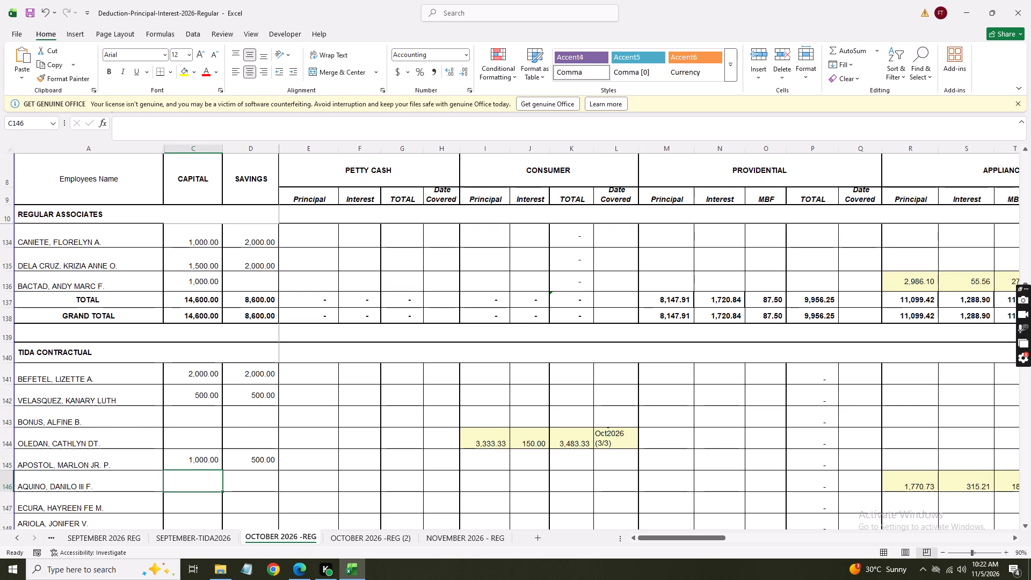
pyautogui.write('500')
pyautogui.press('Tab')
pyautogui.write('500')
pyautogui.press('Return')
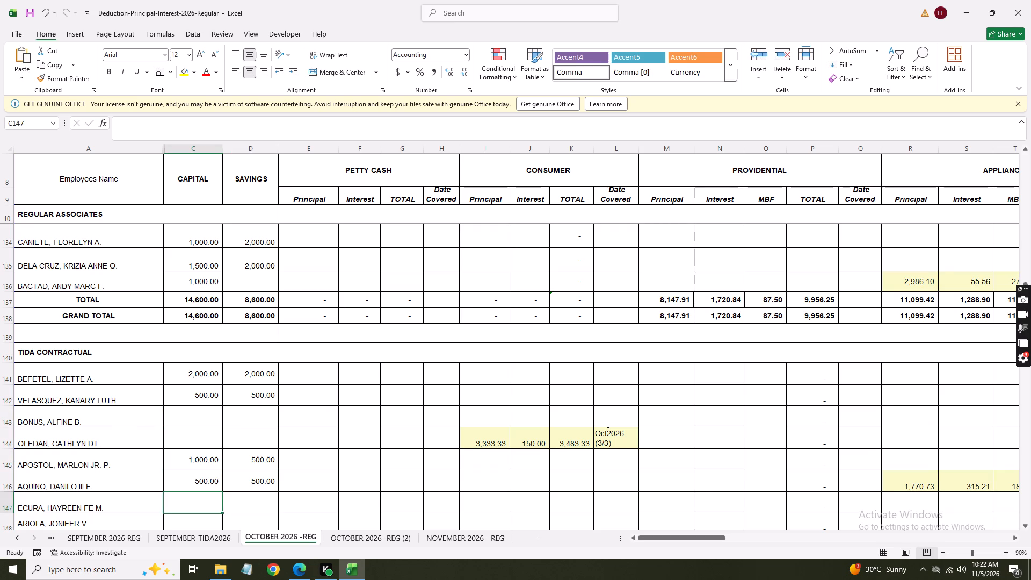
# Enter capital of 500 and savings of 500 for the TIDA contractual employee in row 143.
pyautogui.press('Down')
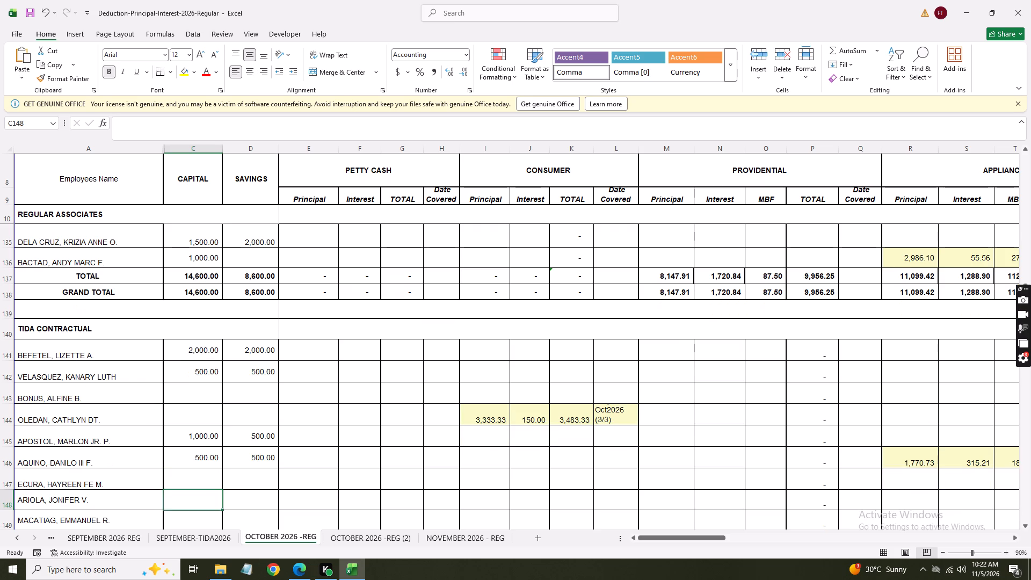
pyautogui.press('Up')
pyautogui.press('Up')
pyautogui.press('Up')
pyautogui.press('Up')
pyautogui.press('Up')
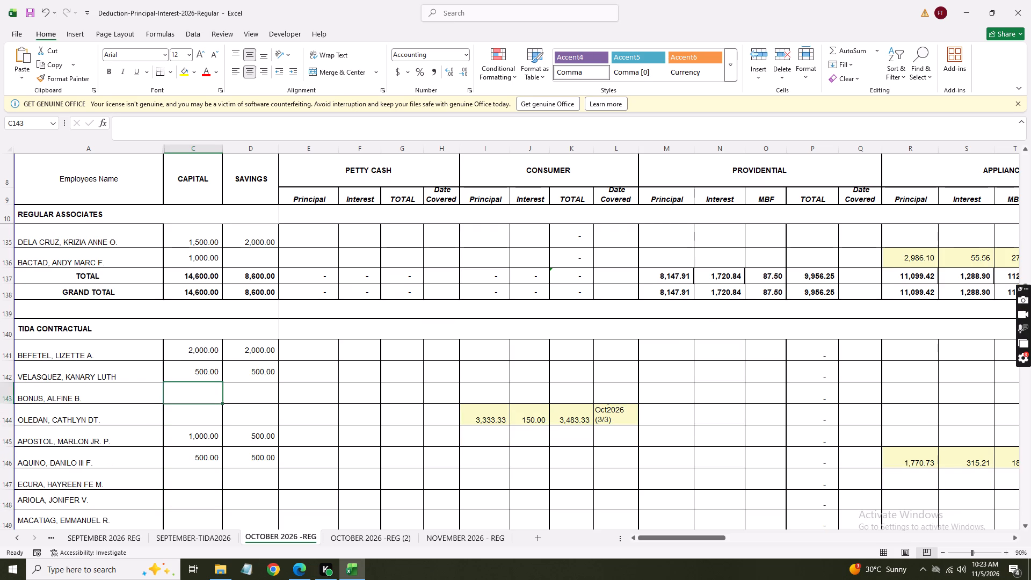
pyautogui.write('500')
pyautogui.press('Tab')
pyautogui.write('500')
pyautogui.press('Return')
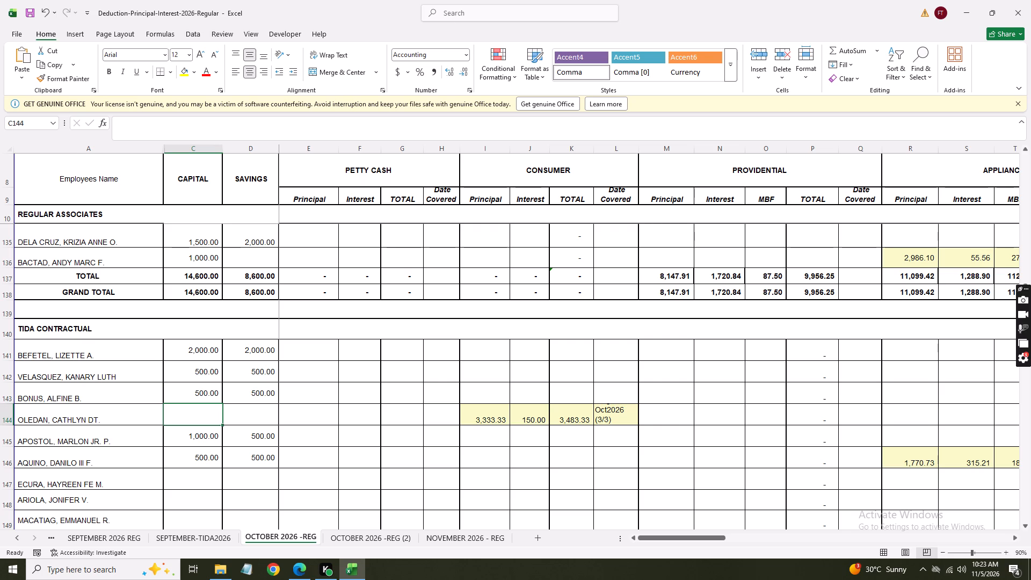
# Enter capital of 200 and savings of 500 for the TIDA contractual employee in row 144.
pyautogui.hotkey('ctrl', 'f')
pyautogui.press('Escape')
pyautogui.press('Down')
pyautogui.press('Up')
pyautogui.write('200')
pyautogui.press('Tab')
pyautogui.write('500')
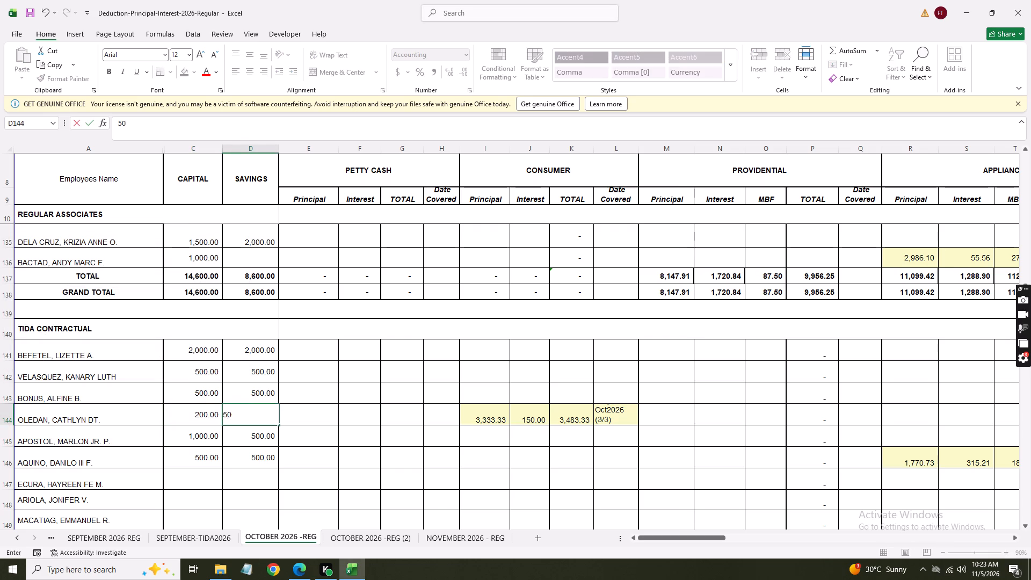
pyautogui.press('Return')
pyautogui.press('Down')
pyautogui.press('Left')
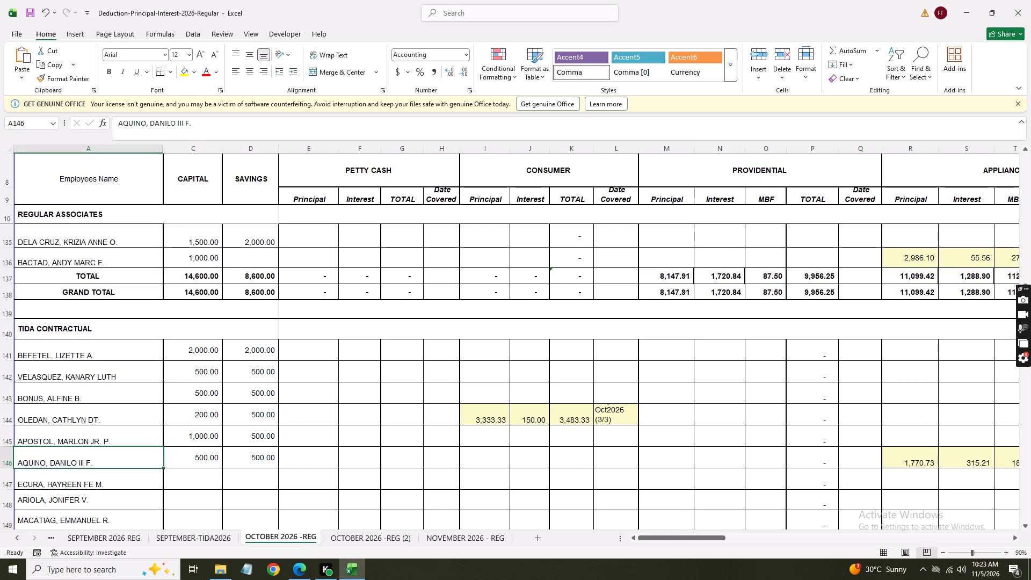
# Enter capital of 1000 and savings of 1000 for the TIDA contractual employee in row 147.
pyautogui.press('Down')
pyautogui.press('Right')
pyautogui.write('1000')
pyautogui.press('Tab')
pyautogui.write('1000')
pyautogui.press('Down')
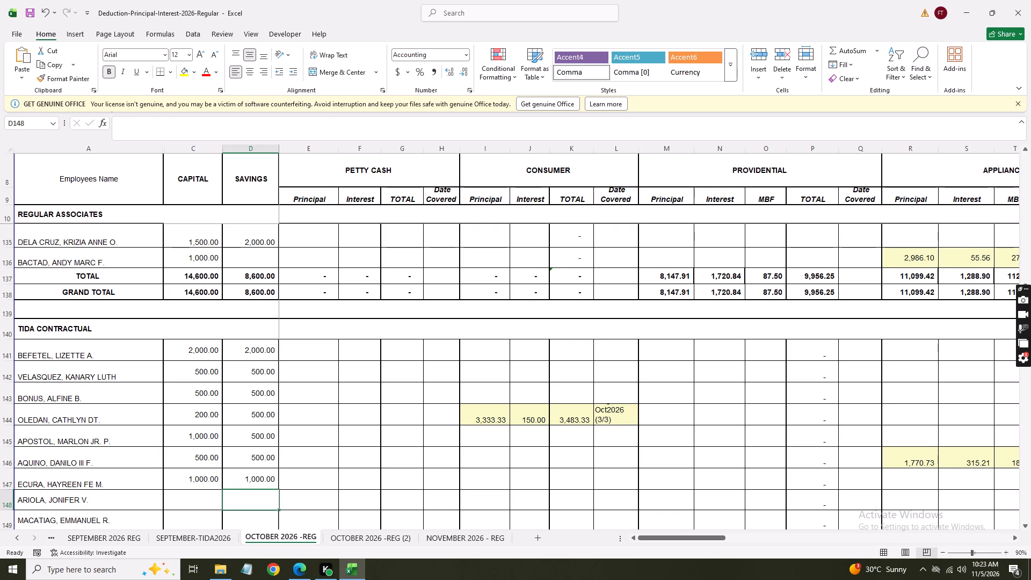
# Enter capital of 200 for the TIDA contractual employee in row 148.
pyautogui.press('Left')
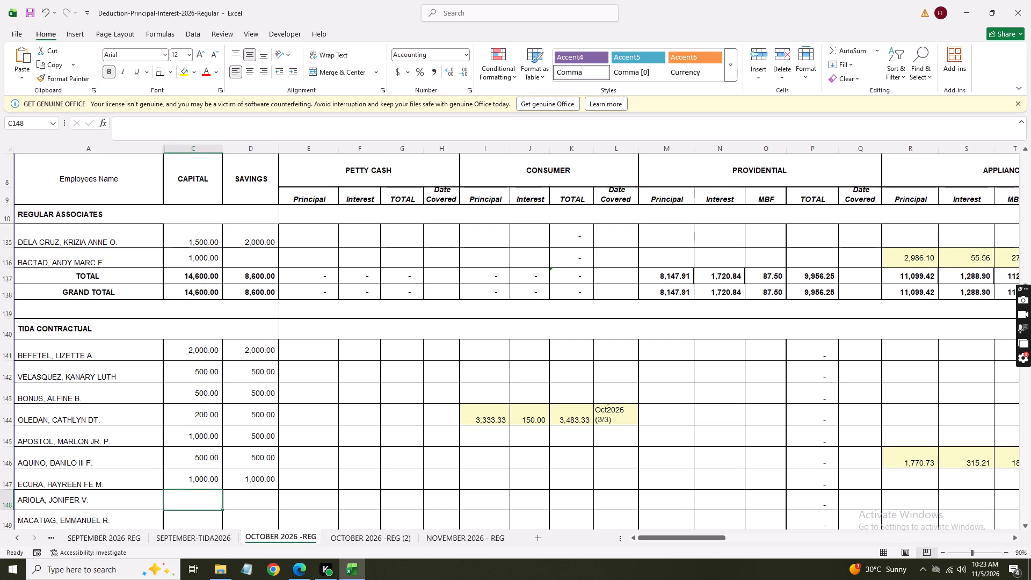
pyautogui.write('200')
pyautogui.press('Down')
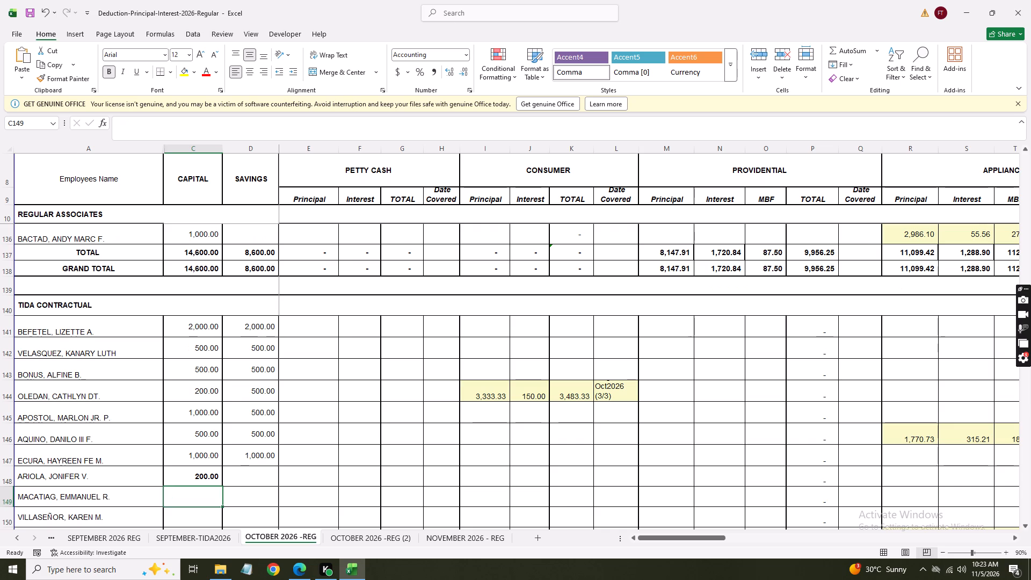
# Enter capital of 3000 and savings of 2000 for the TIDA contractual employee in row 149.
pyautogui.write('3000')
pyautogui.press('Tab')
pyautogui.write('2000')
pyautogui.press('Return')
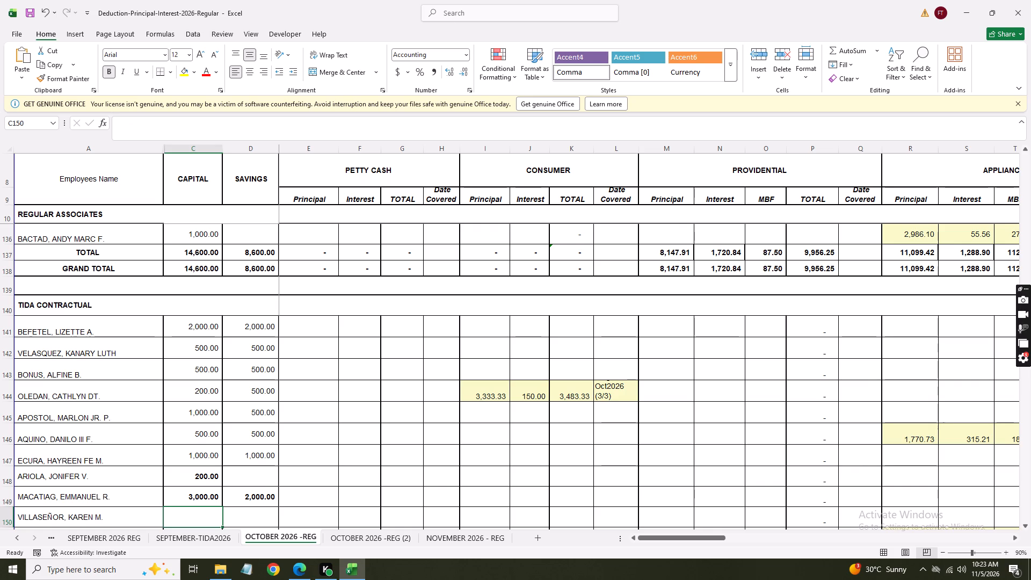
# Enter capital of 100 for the TIDA contractual employee in row 150.
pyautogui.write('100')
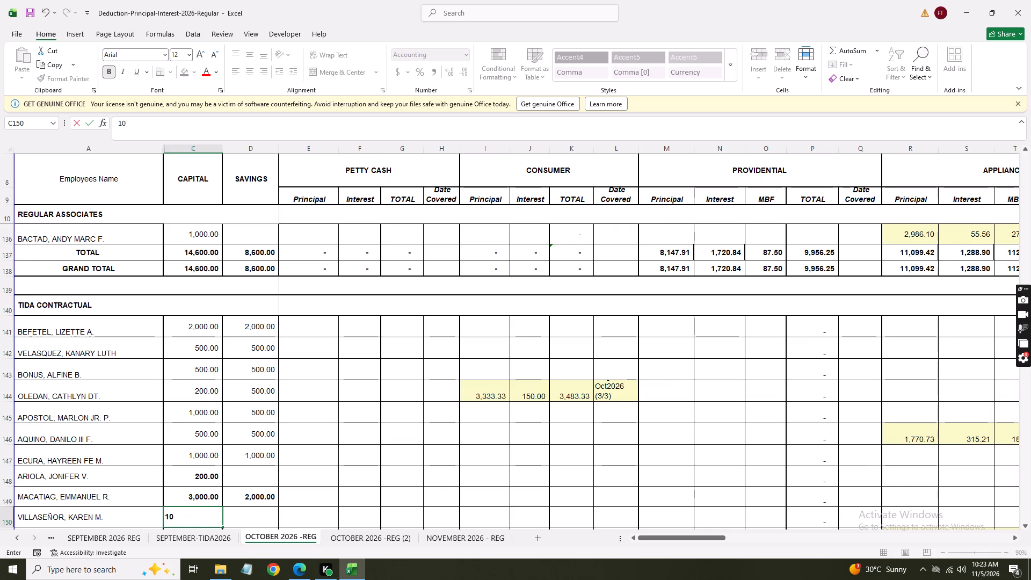
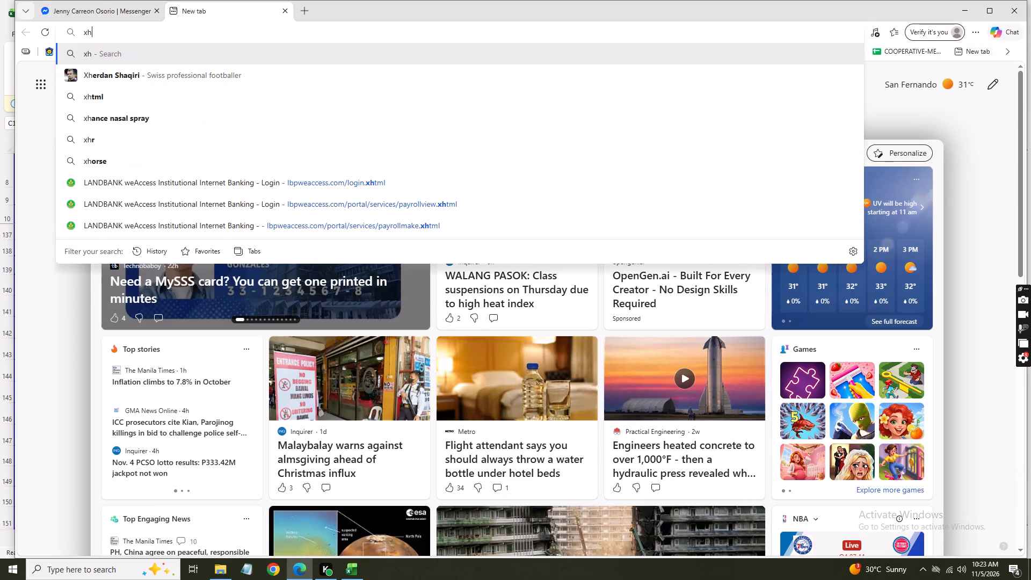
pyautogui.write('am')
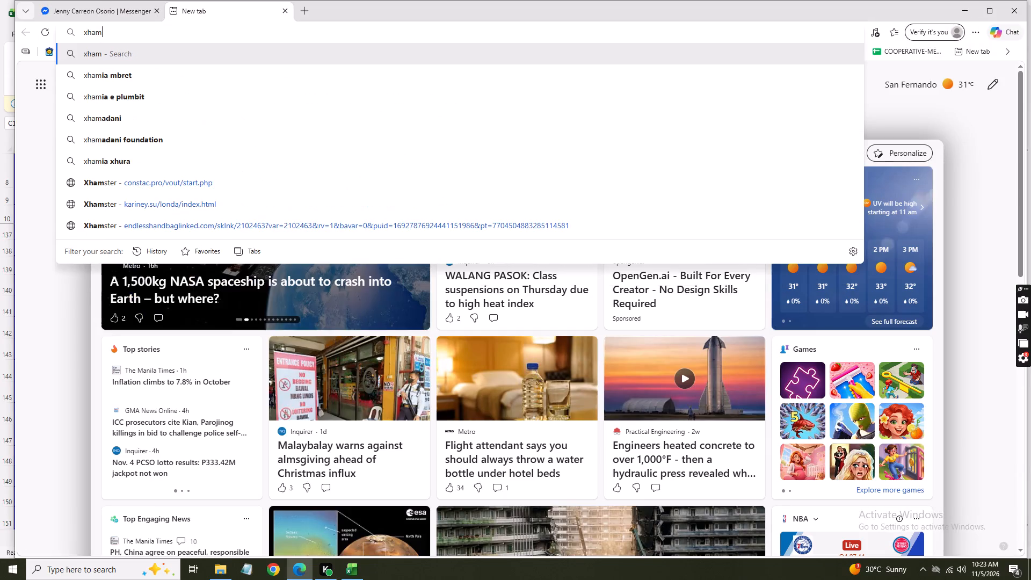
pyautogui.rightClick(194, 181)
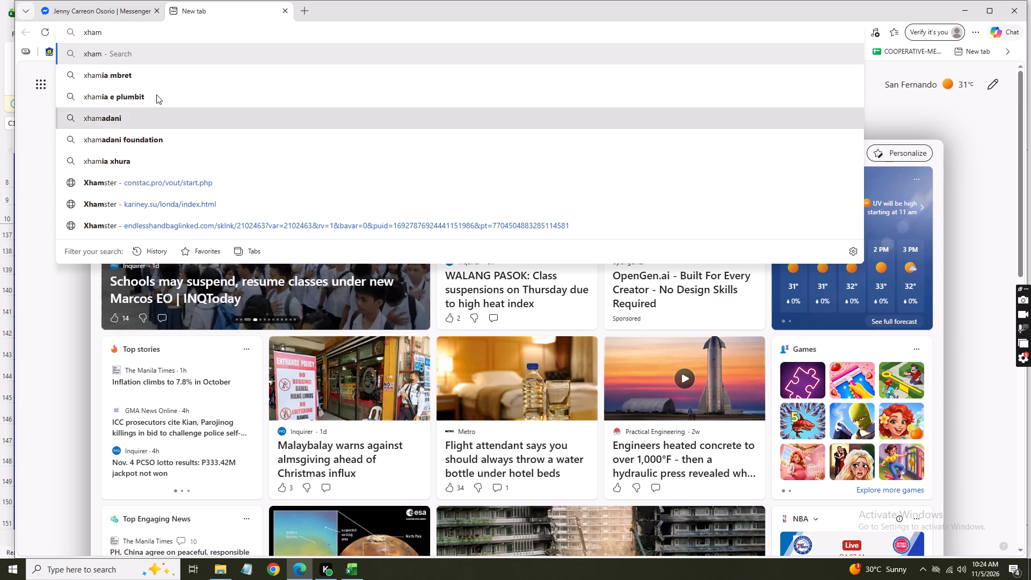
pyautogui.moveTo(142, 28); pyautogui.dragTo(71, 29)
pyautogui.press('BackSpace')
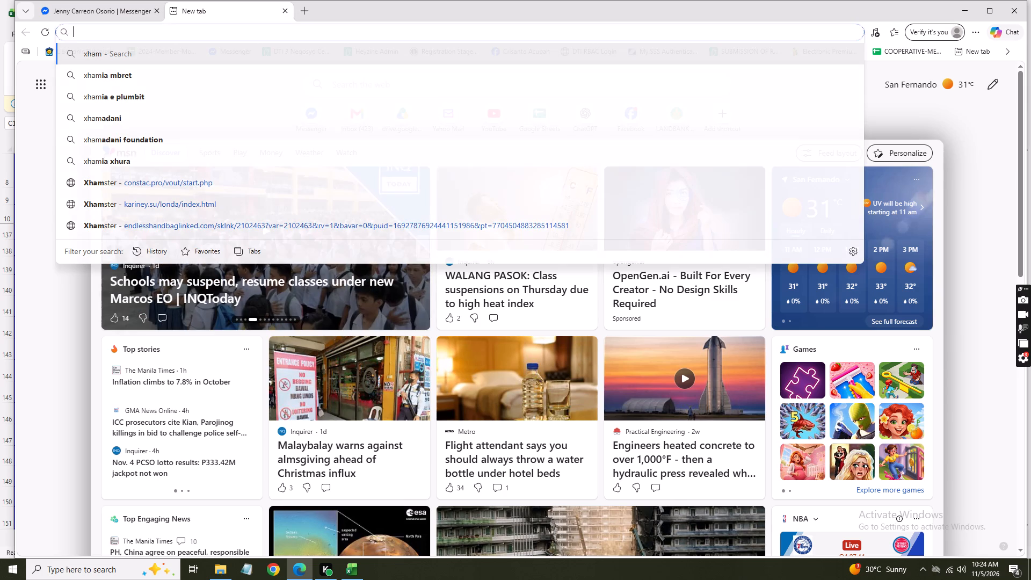
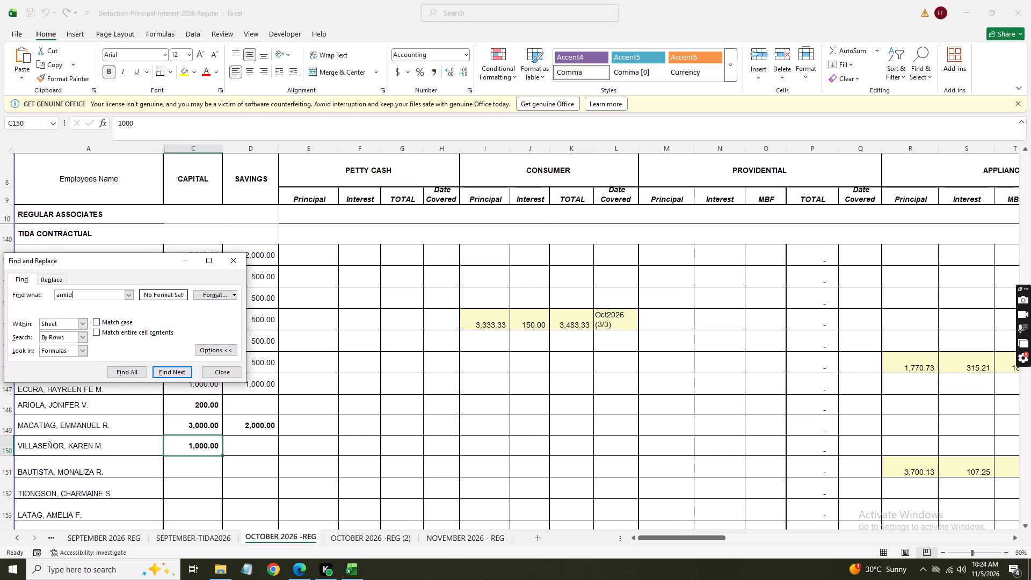
# Enter capital of 1000 for the TIDA contractual employee in row 159.
pyautogui.press('Escape')
pyautogui.press('Right')
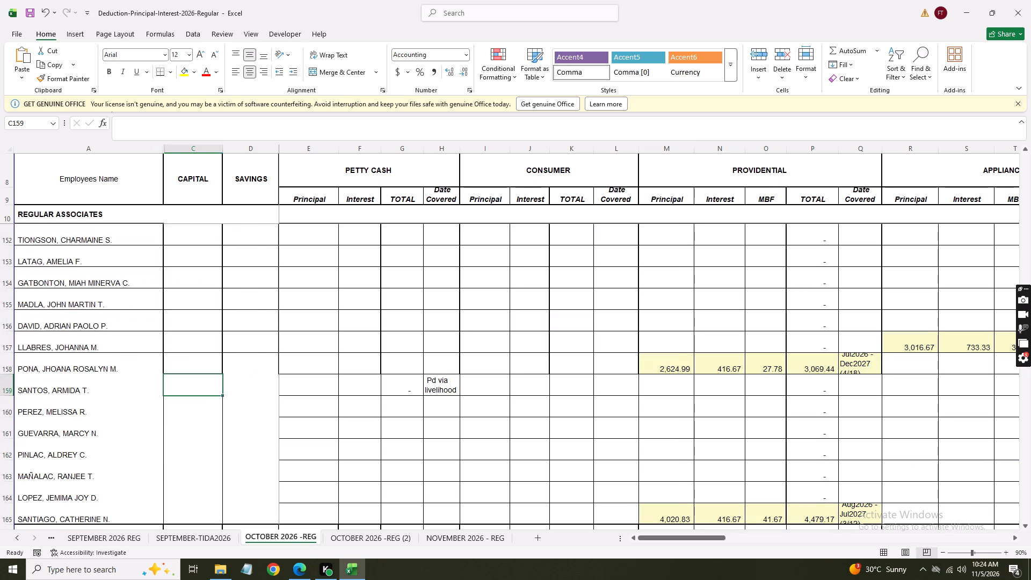
pyautogui.write('1000')
pyautogui.press('Right')
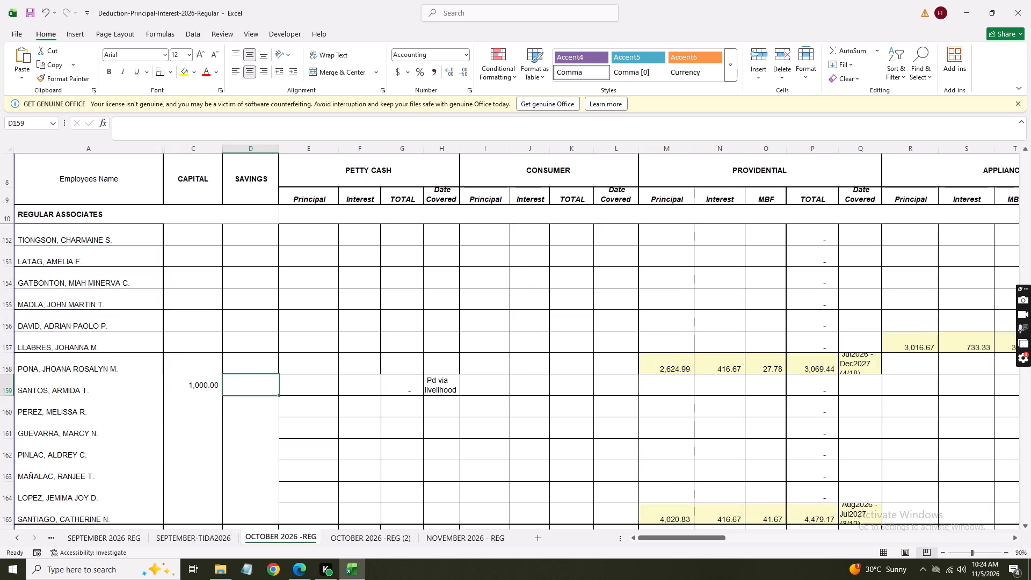
# Enter capital of 1000 and savings of 500 for the TIDA contractual employee in row 160.
pyautogui.press('Down')
pyautogui.press('Left')
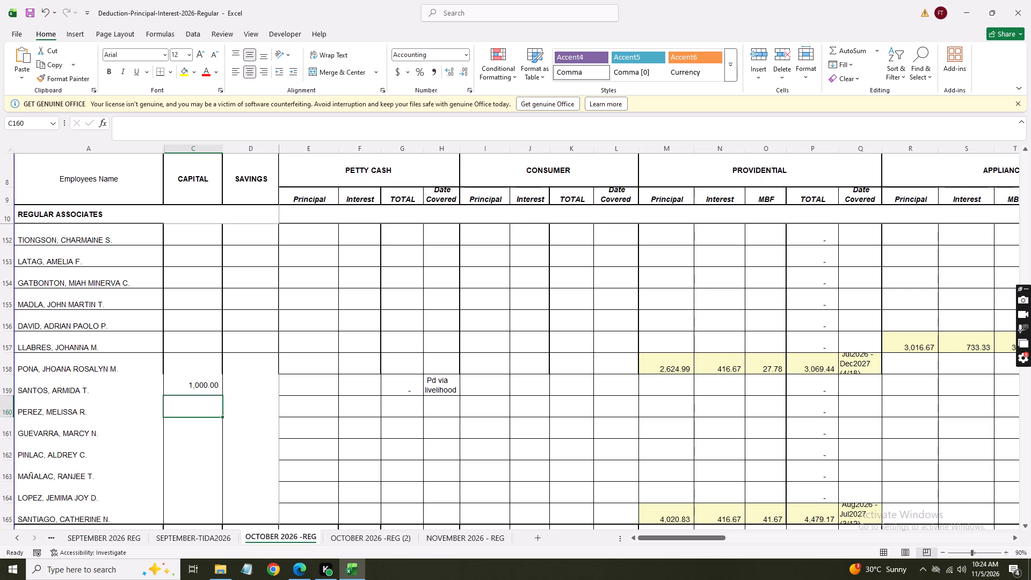
pyautogui.write('1000')
pyautogui.press('Tab')
pyautogui.write('500')
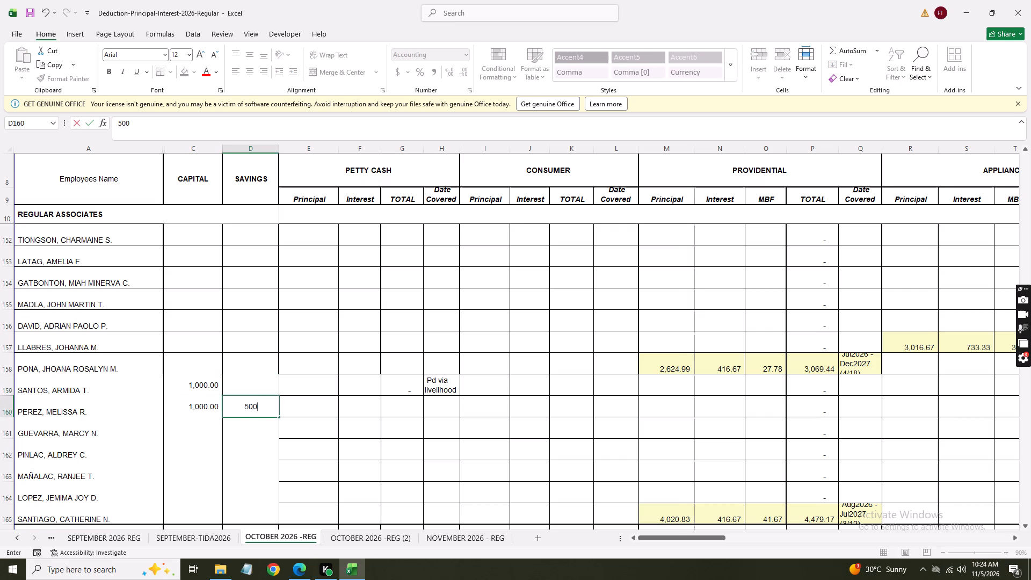
pyautogui.press('Down')
pyautogui.press('Left')
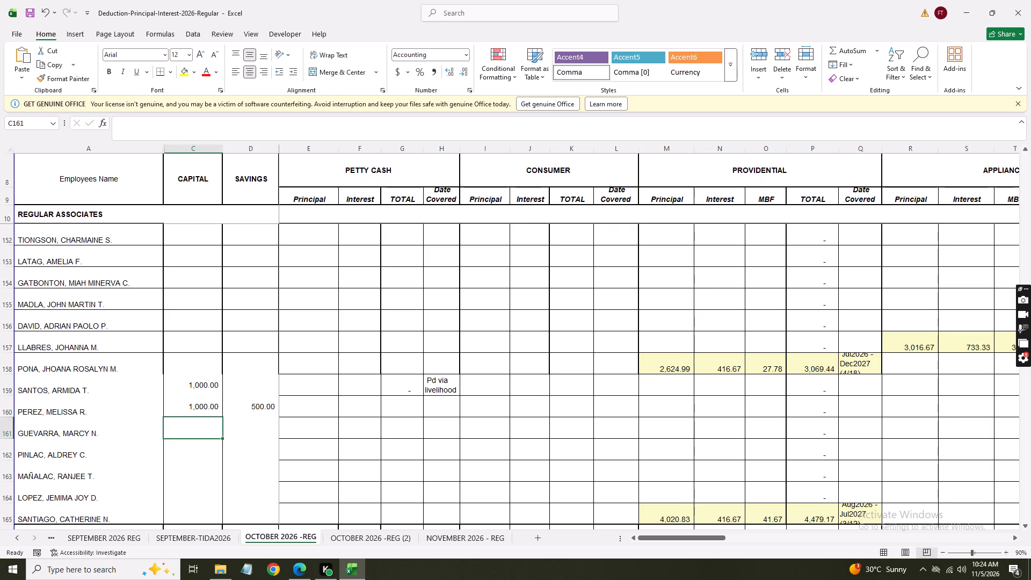
# Check the capital column down to the grand total and back up for TIDA contractual rows that are still blank.
pyautogui.press('Down')
pyautogui.press('Down')
pyautogui.press('Down')
pyautogui.press('Down')
pyautogui.press('Down')
pyautogui.press('Down')
pyautogui.press('Down')
pyautogui.press('Up')
pyautogui.press('Up')
pyautogui.press('Up')
pyautogui.press('Up')
pyautogui.press('Up')
pyautogui.press('Up')
pyautogui.press('Up')
pyautogui.press('Up')
pyautogui.press('Up')
pyautogui.press('Up')
pyautogui.press('Up')
pyautogui.press('Up')
pyautogui.press('Up')
pyautogui.press('Up')
pyautogui.press('Up')
pyautogui.press('Up')
pyautogui.press('Up')
pyautogui.press('Up')
pyautogui.press('Up')
pyautogui.press('Up')
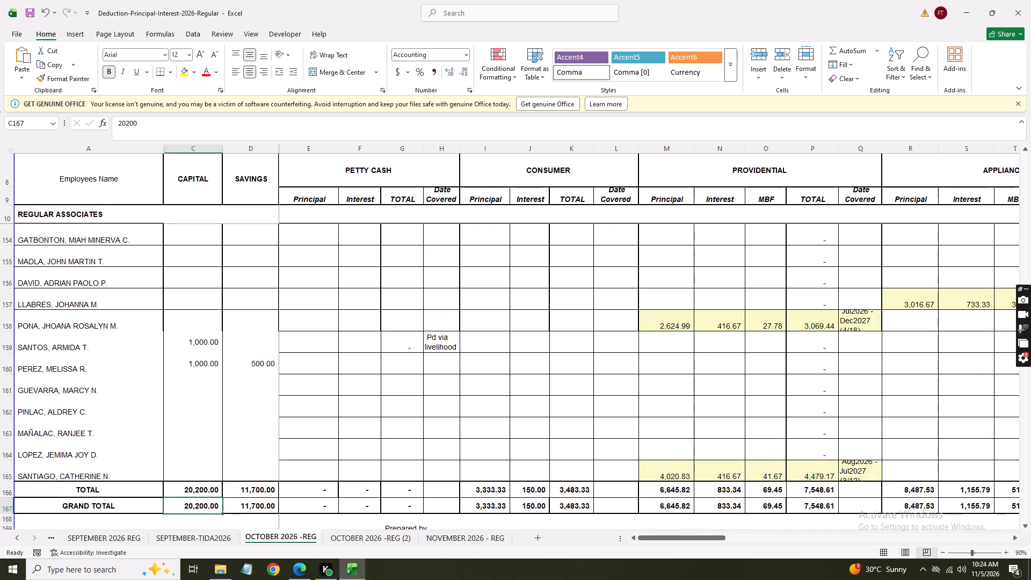
pyautogui.press('Down')
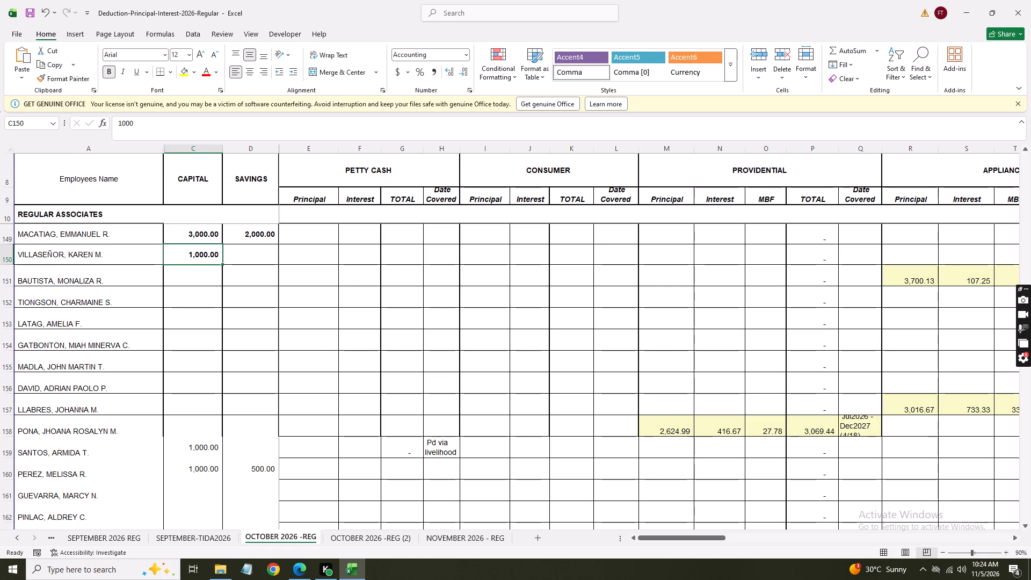
pyautogui.press('Down')
# Find the TIDA contractual employee in row 151 by name and enter capital of 600 and savings of 500.
pyautogui.hotkey('ctrl', 'f')
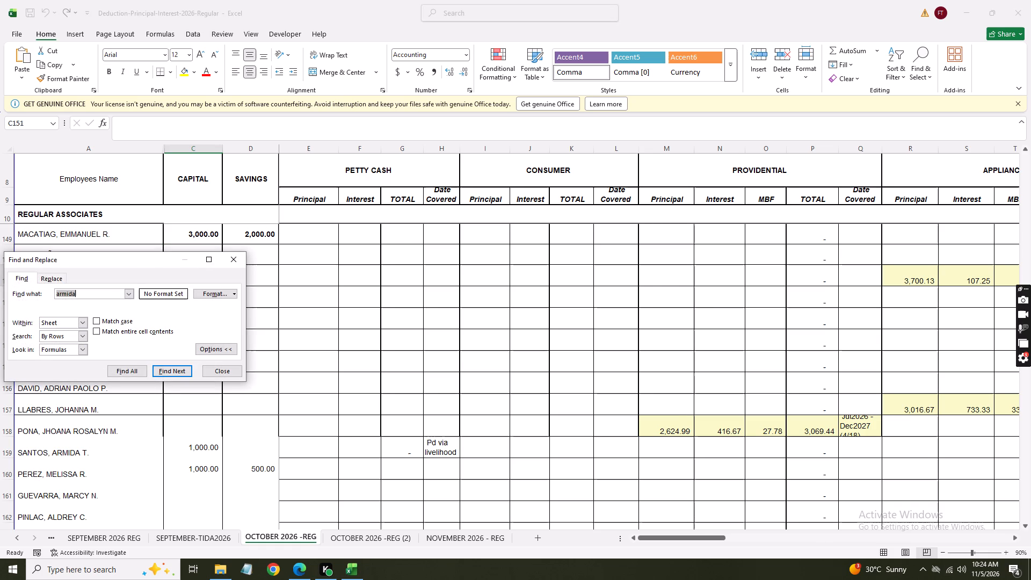
pyautogui.write('mona')
pyautogui.press('Return')
pyautogui.press('Escape')
pyautogui.press('Right')
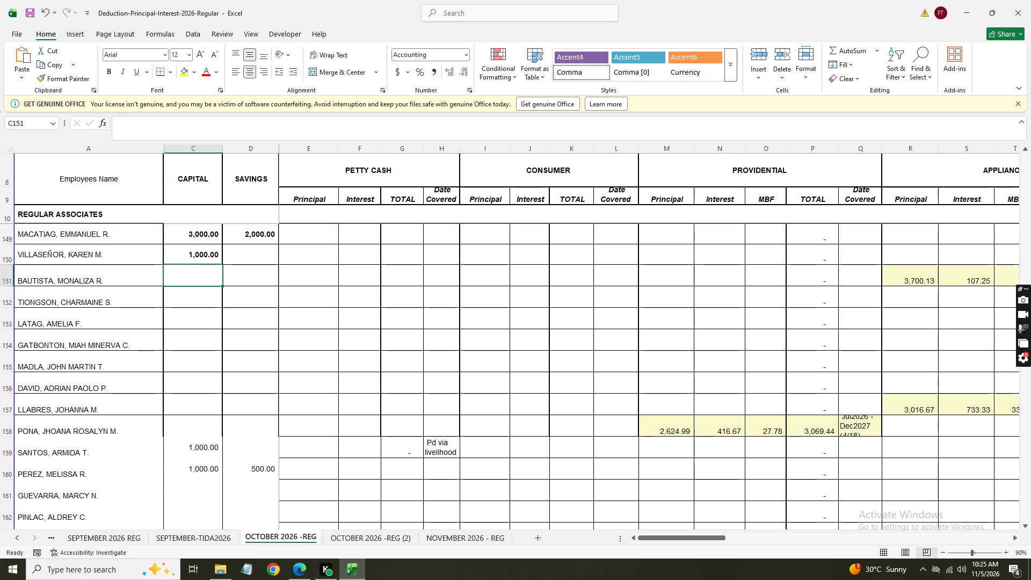
pyautogui.write('6005')
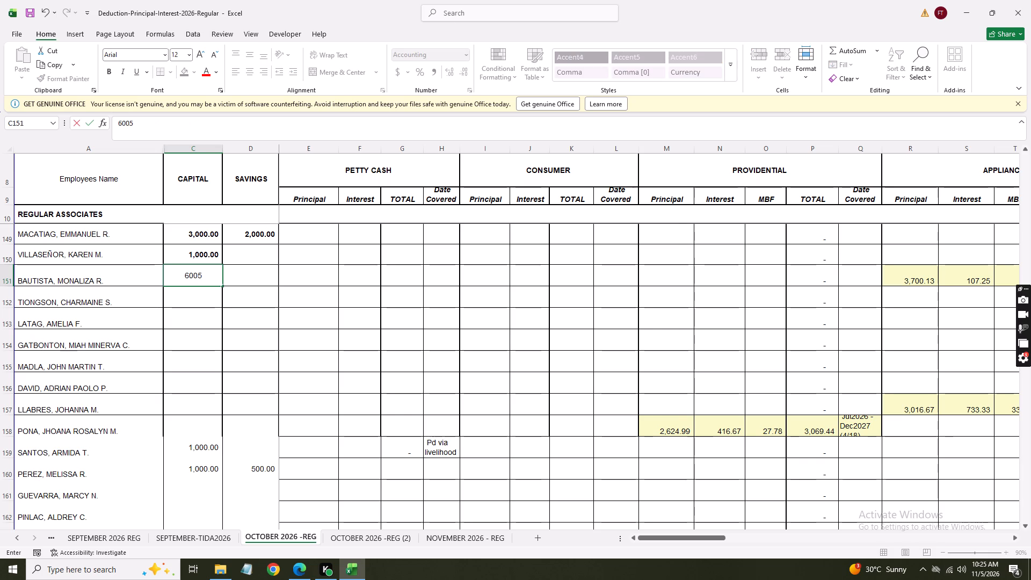
pyautogui.press('BackSpace')
pyautogui.press('Tab')
pyautogui.write('500')
pyautogui.press('Return')
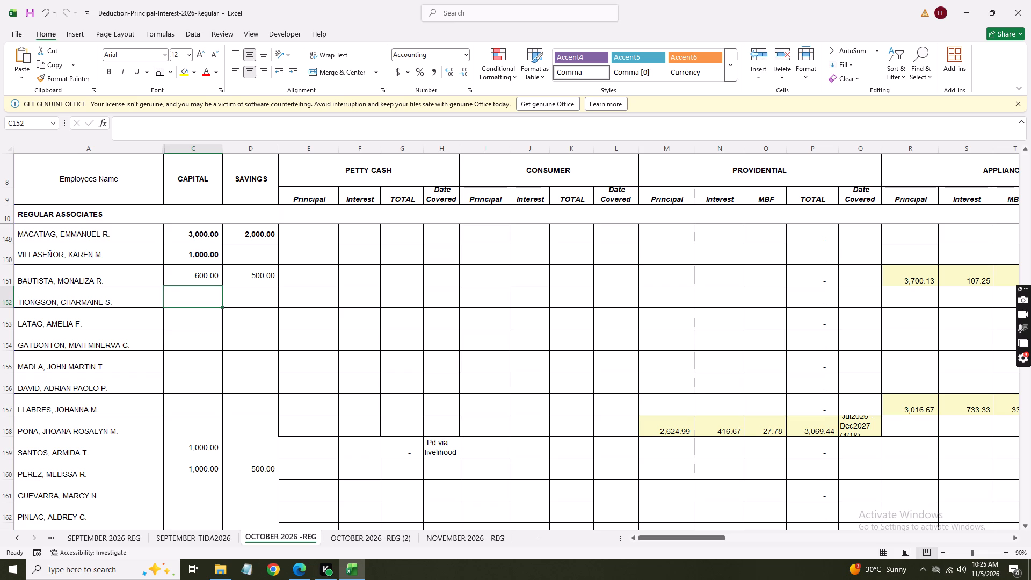
# Find the TIDA contractual employee in row 152 by surname and enter capital of 500 and savings of 500.
pyautogui.hotkey('ctrl', 'f')
pyautogui.write('tiongson')
pyautogui.press('Return')
pyautogui.press('Escape')
pyautogui.press('Right')
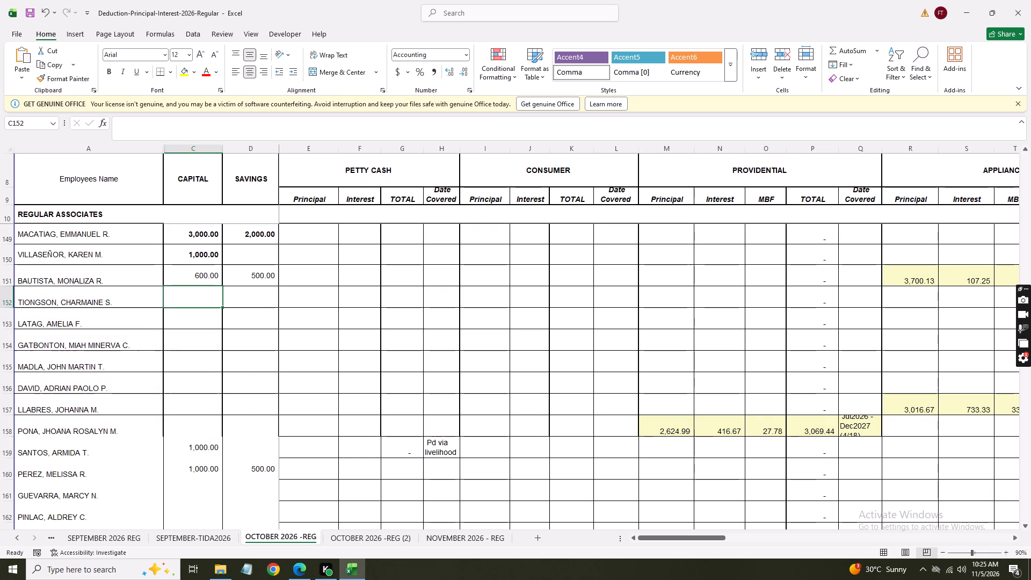
pyautogui.write('500')
pyautogui.press('Tab')
pyautogui.write('500')
pyautogui.press('Return')
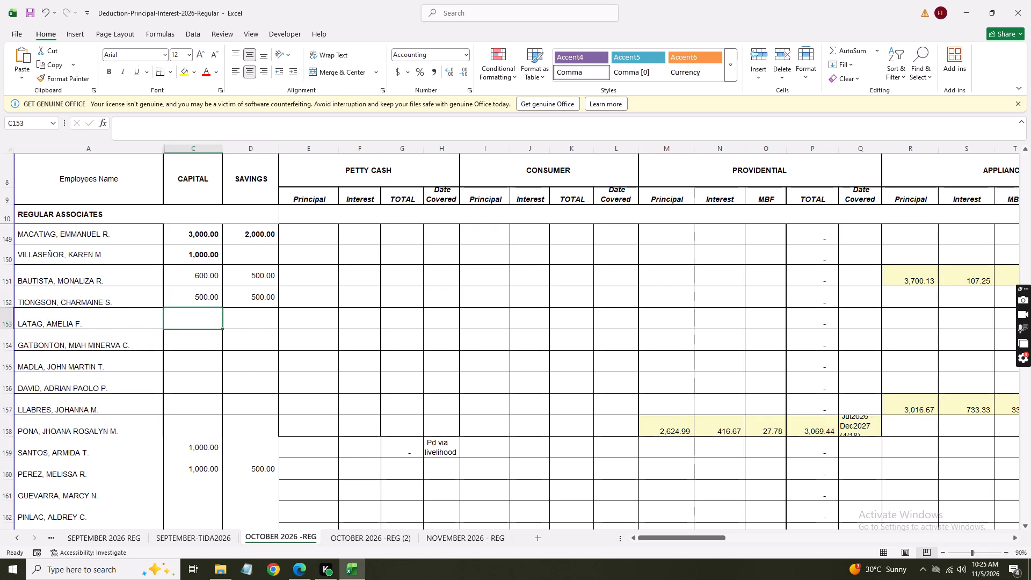
# Enter capital of 1000 and savings of 1000 in row 153, and capital of 1000 and savings of 500 in row 154.
pyautogui.write('1000')
pyautogui.press('Tab')
pyautogui.write('1000')
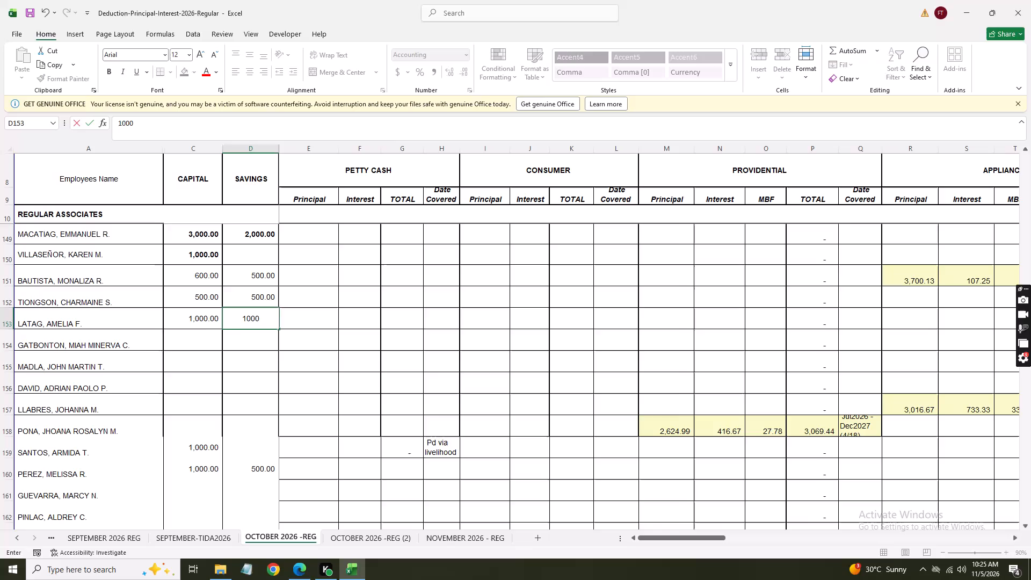
pyautogui.press('Return')
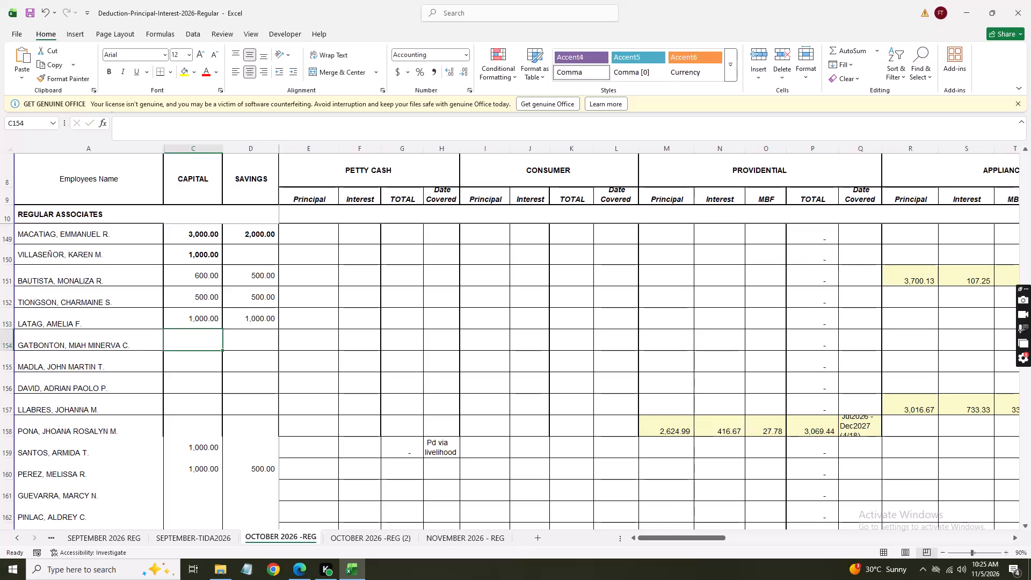
pyautogui.write('1000')
pyautogui.press('Tab')
pyautogui.write('500')
pyautogui.press('Return')
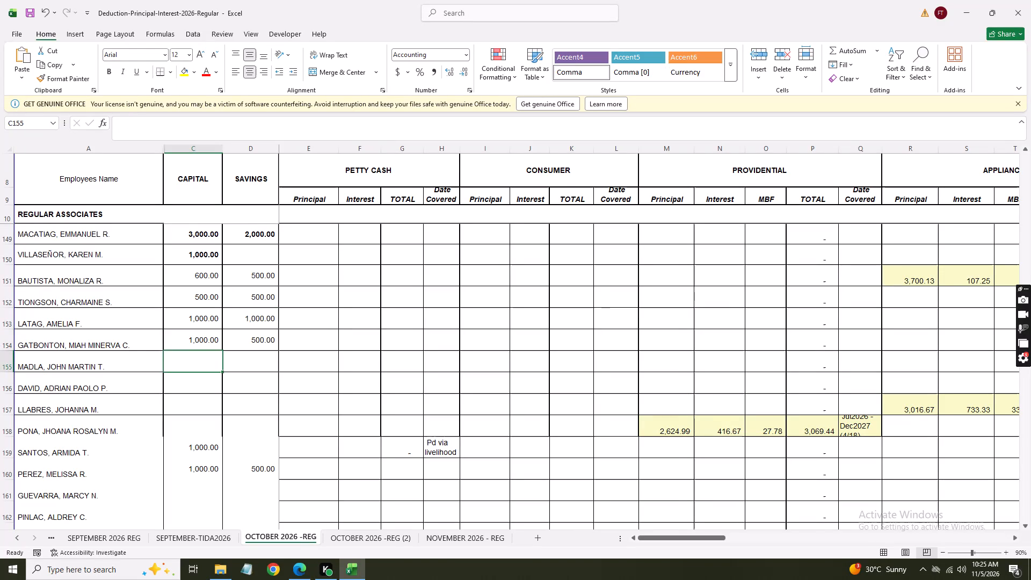
# Enter capital of 200 in row 155, and capital of 500 and savings of 500 in row 156.
pyautogui.write('200')
pyautogui.press('Down')
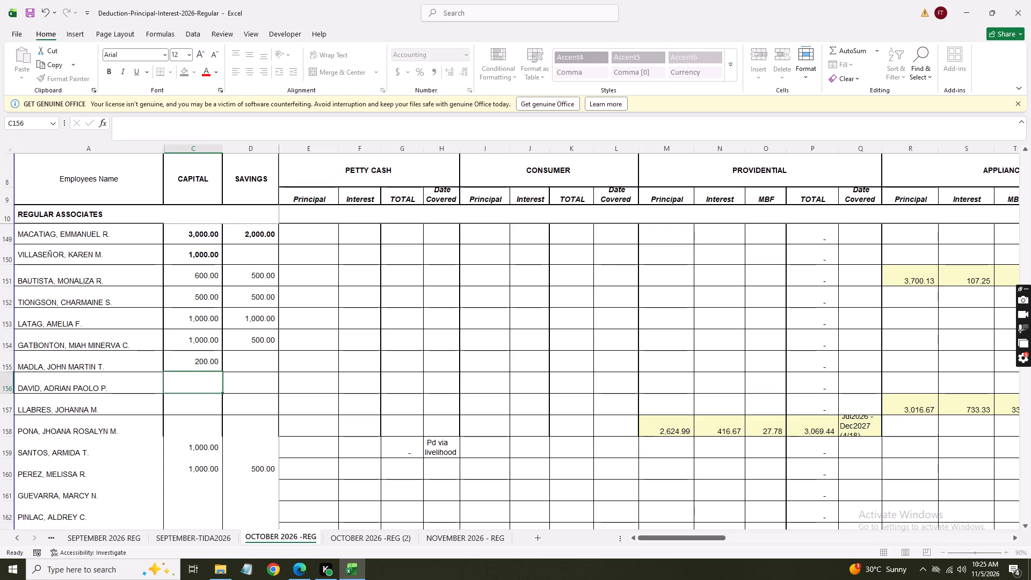
pyautogui.write('500')
pyautogui.press('Tab')
pyautogui.write('500')
pyautogui.press('Return')
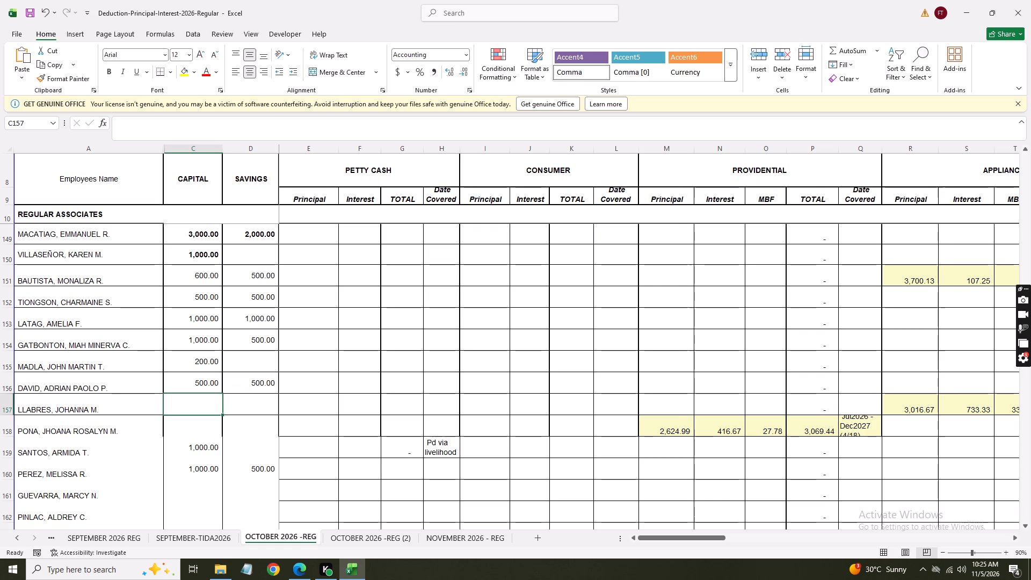
# Find the TIDA contractual employee in row 161 by first name and enter capital of 1000 and savings of 500.
pyautogui.hotkey('ctrl', 'f')
pyautogui.write('marcy')
pyautogui.press('Return')
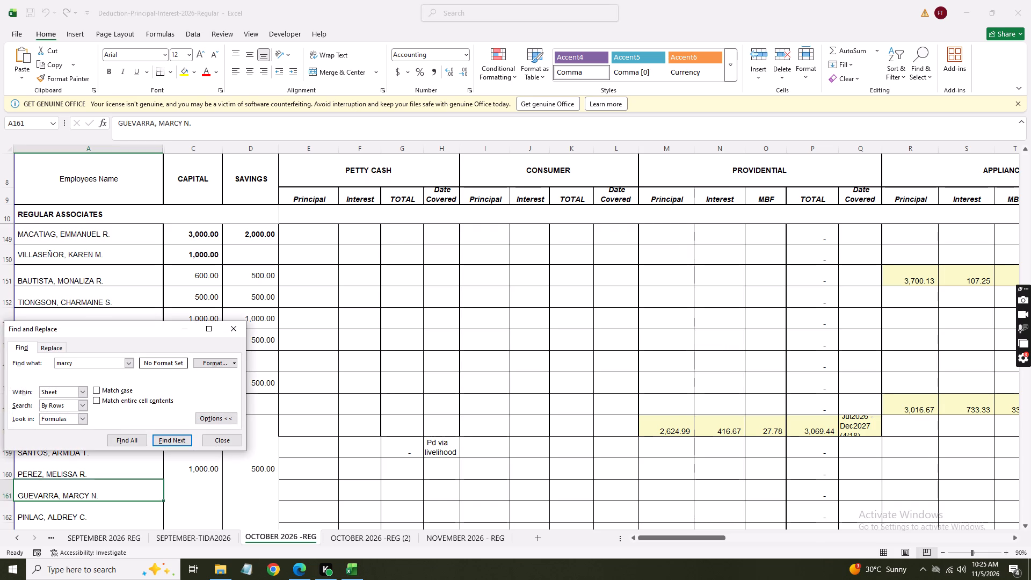
pyautogui.press('Escape')
pyautogui.press('Right')
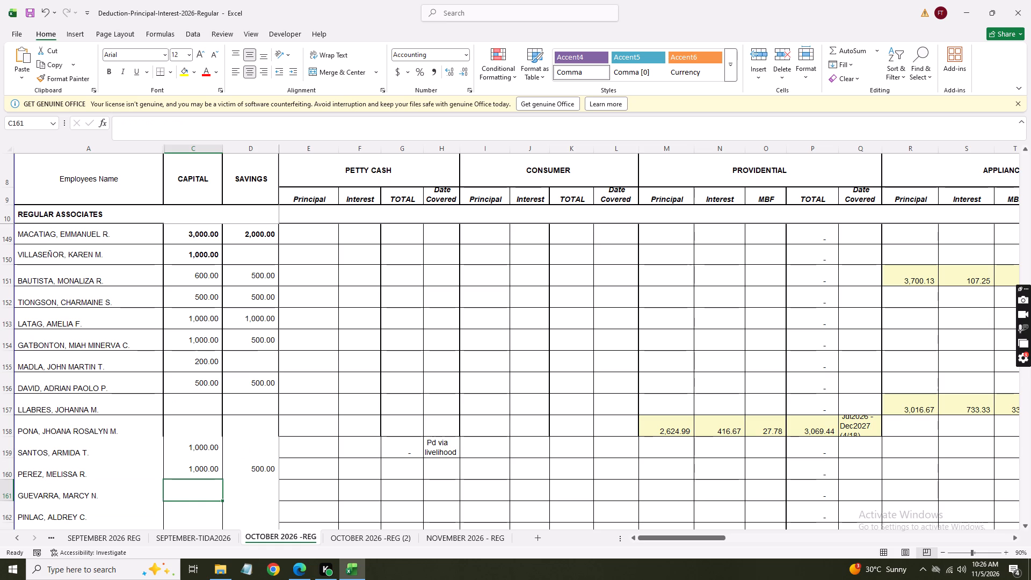
pyautogui.press('Right')
pyautogui.press('Left')
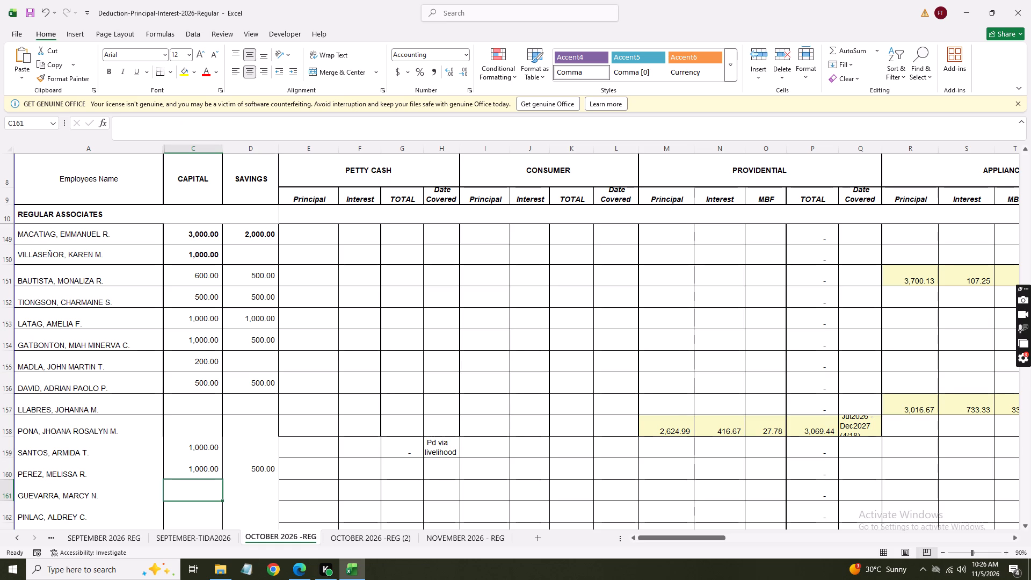
pyautogui.write('1000')
pyautogui.press('Tab')
pyautogui.write('500')
pyautogui.press('Down')
pyautogui.press('Left')
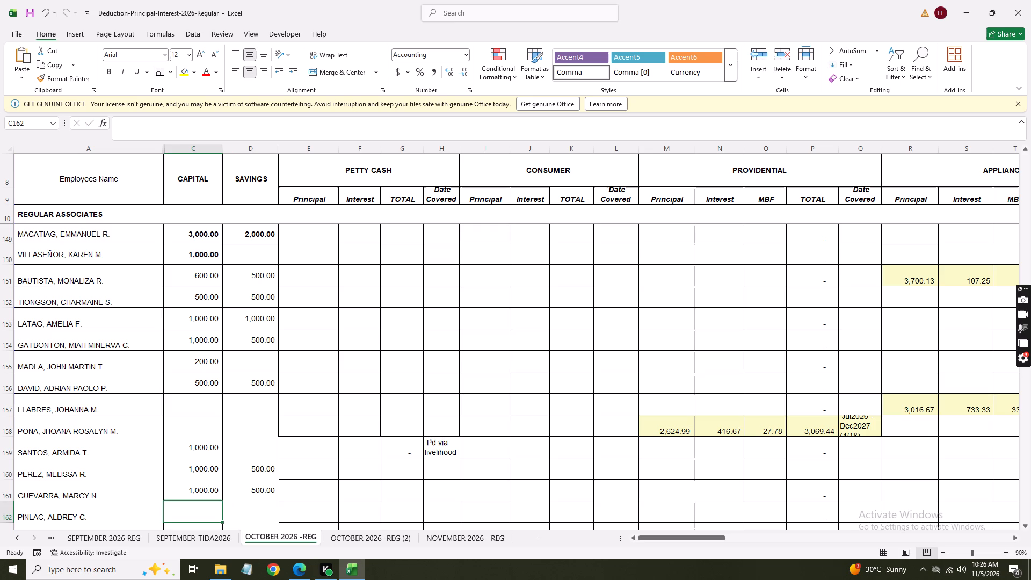
# Enter capital of 1000 in row 157 and capital of 700 in row 158 for the TIDA contractual employees.
pyautogui.press('Up')
pyautogui.press('Up')
pyautogui.press('Up')
pyautogui.press('Up')
pyautogui.press('Up')
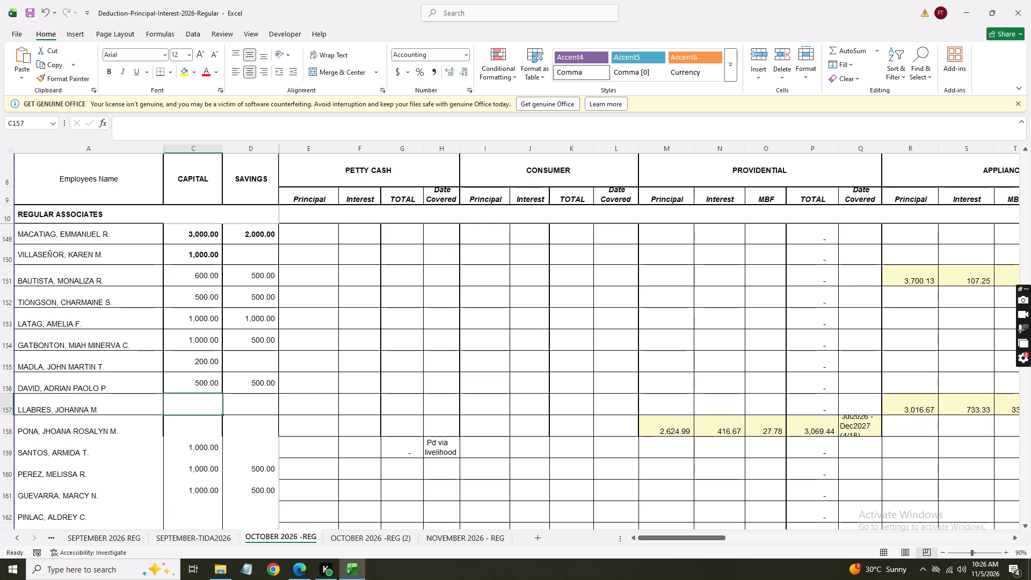
pyautogui.write('1000')
pyautogui.press('Down')
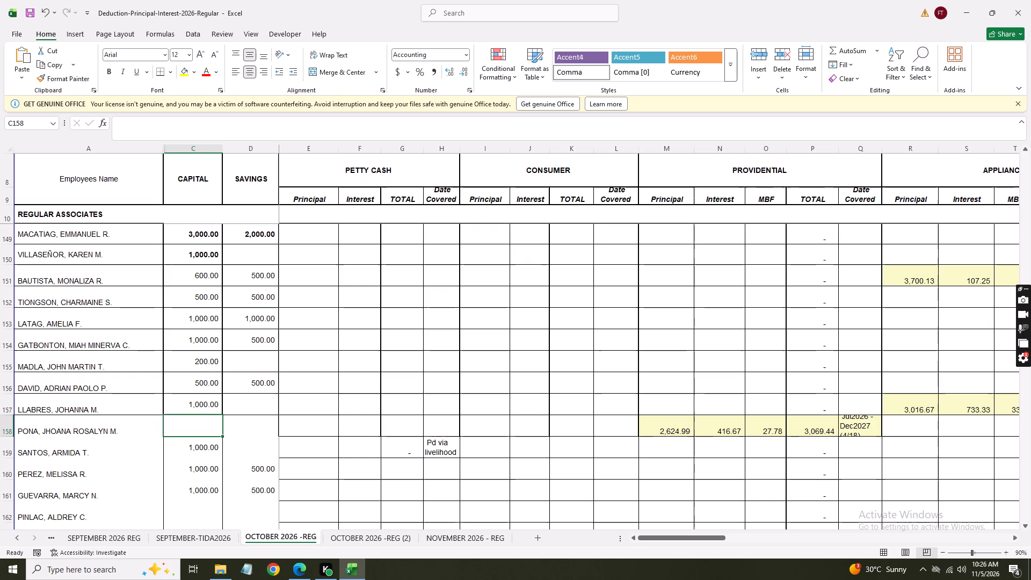
pyautogui.write('700')
pyautogui.press('Down')
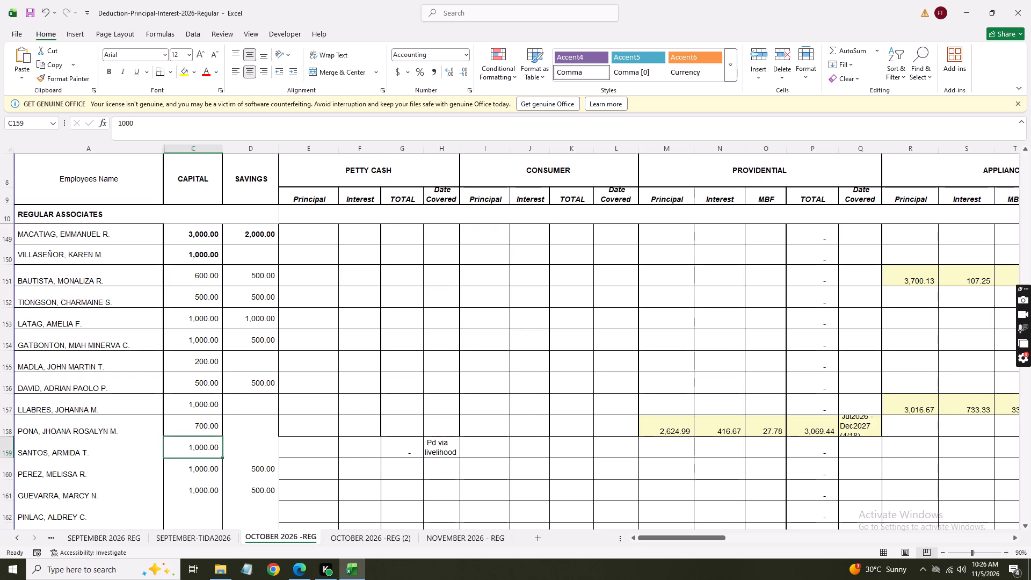
# Go to the blank capital cell of the TIDA contractual employee in row 163.
pyautogui.press('Down')
pyautogui.press('Down')
pyautogui.press('Down')
pyautogui.press('Down')
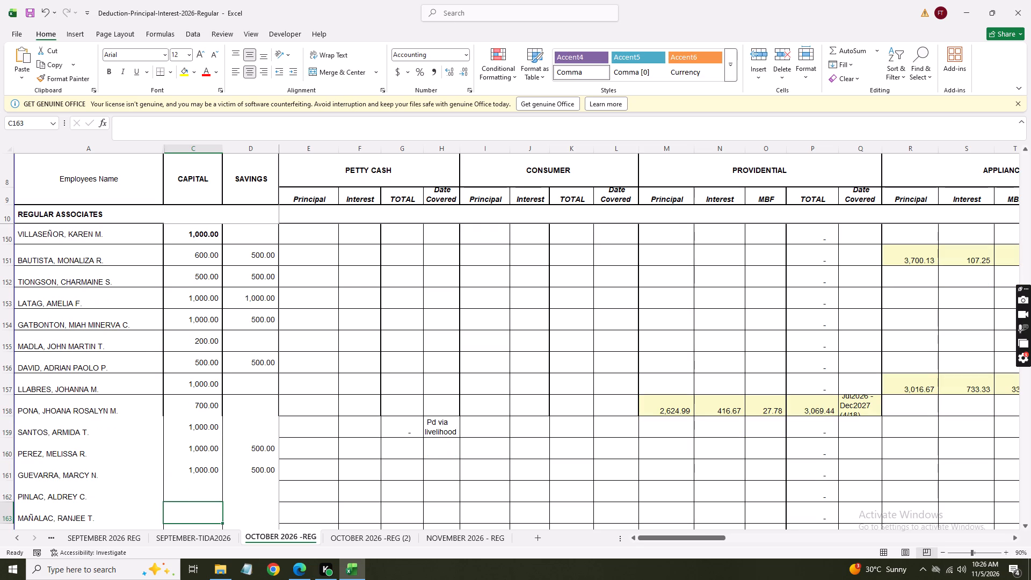
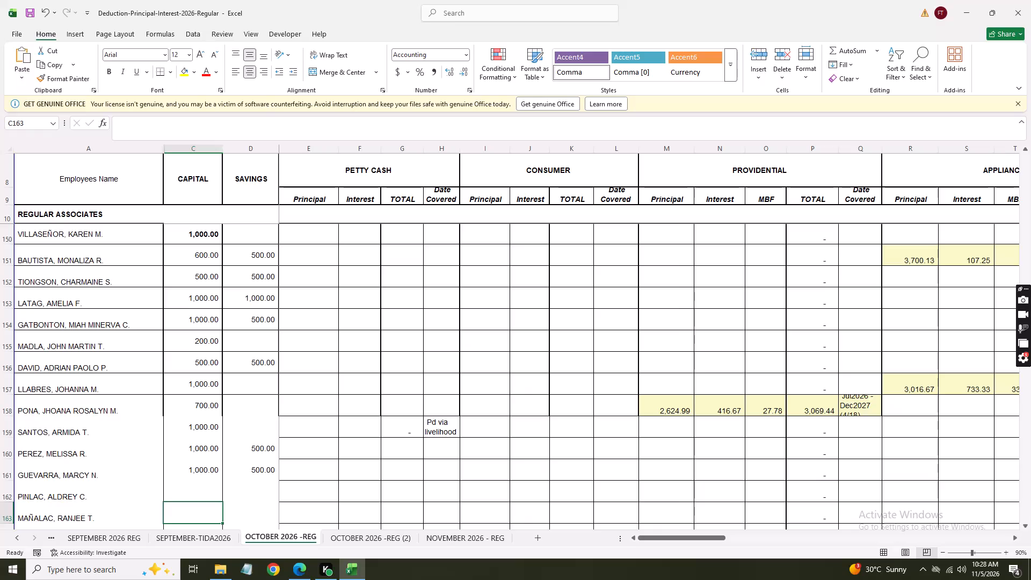
# Enter capital of 300 and savings of 200 for the TIDA contractual employee in row 162.
pyautogui.press('Up')
pyautogui.write('300')
pyautogui.press('Tab')
pyautogui.write('200')
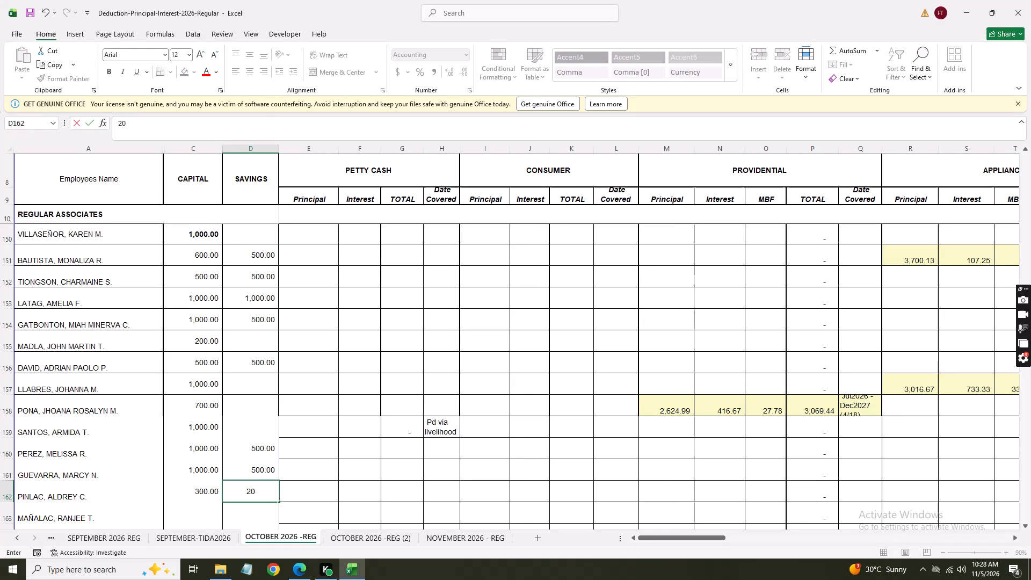
pyautogui.press('Down')
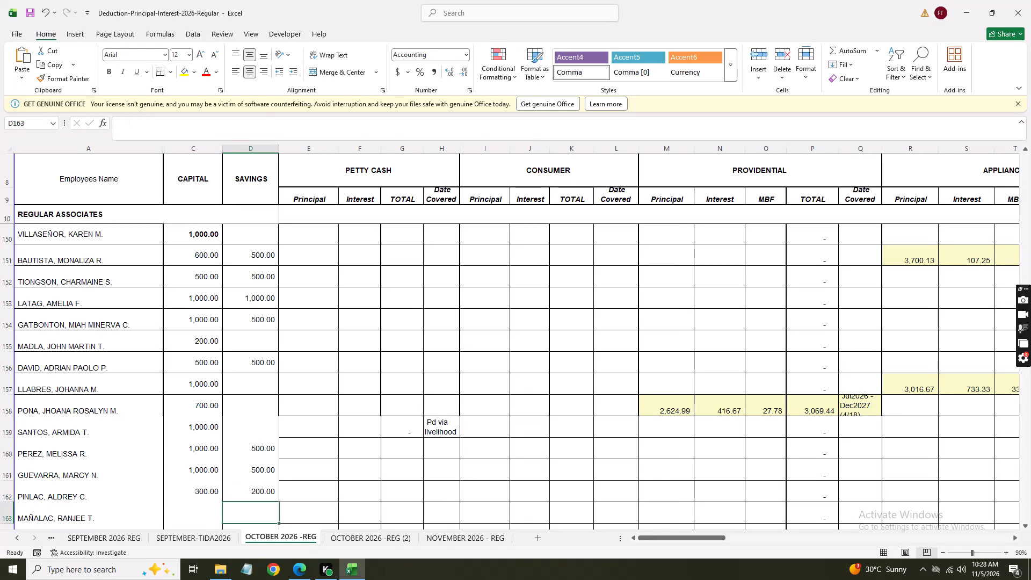
# Enter capital of 500 in row 163 and capital of 1000 in row 165 for the TIDA contractual employees.
pyautogui.press('Left')
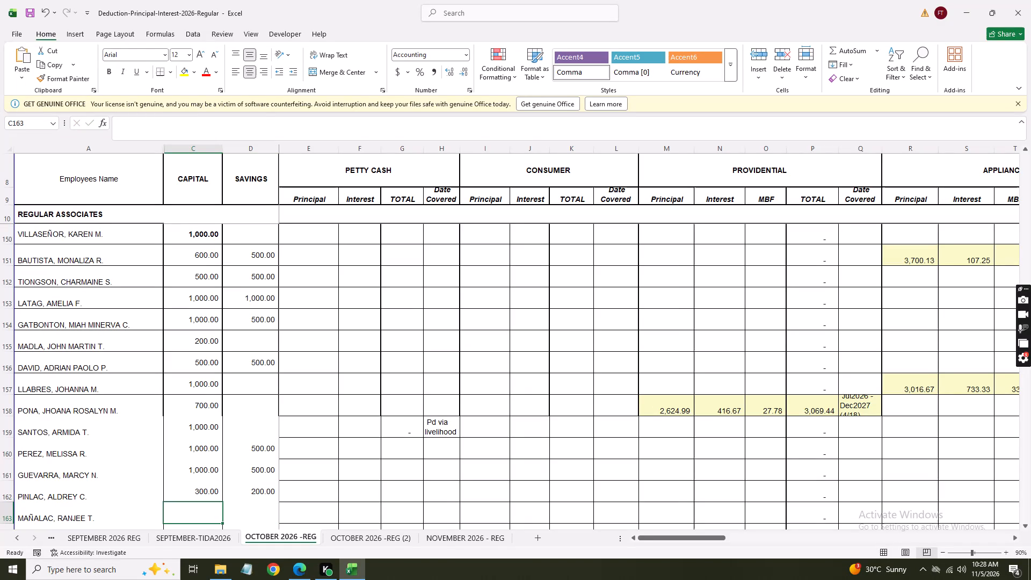
pyautogui.write('500')
pyautogui.press('Return')
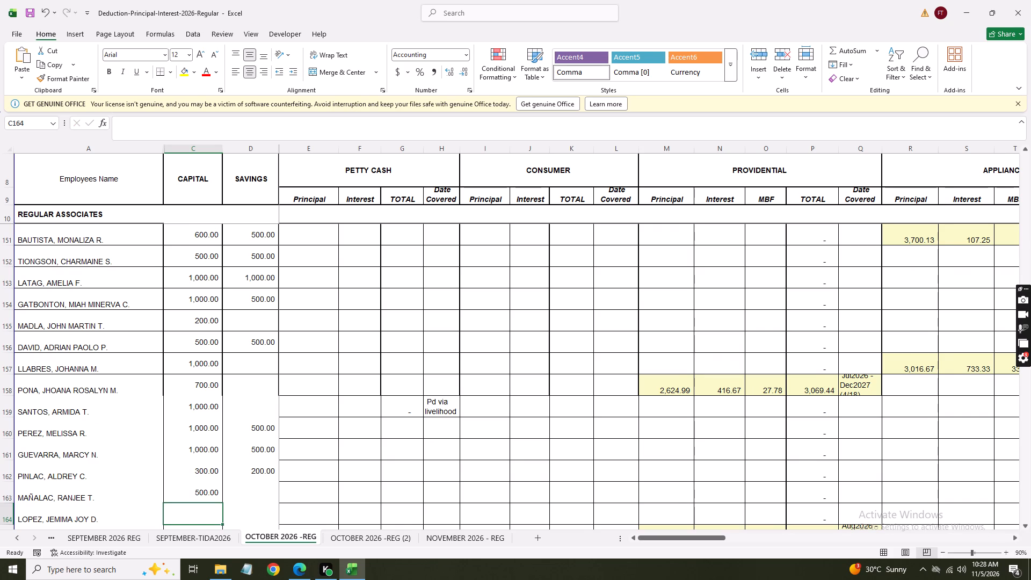
pyautogui.press('Down')
pyautogui.press('Down')
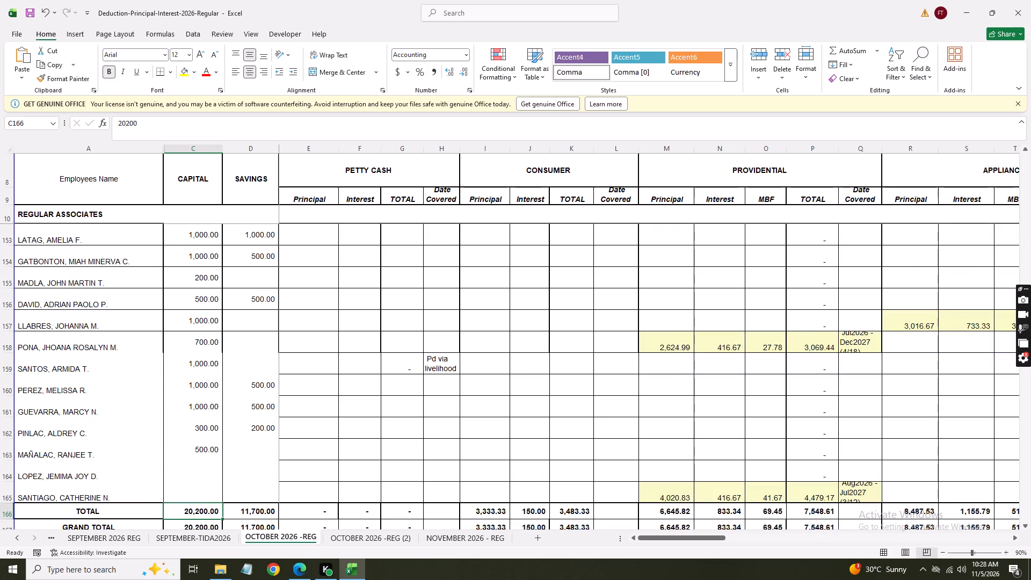
pyautogui.press('Up')
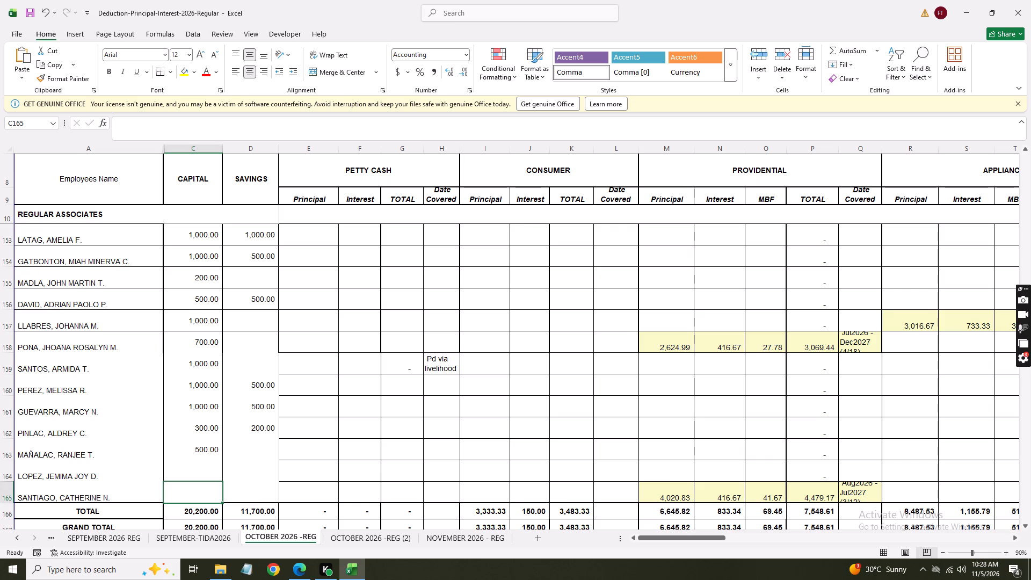
pyautogui.write('1000')
pyautogui.press('Tab')
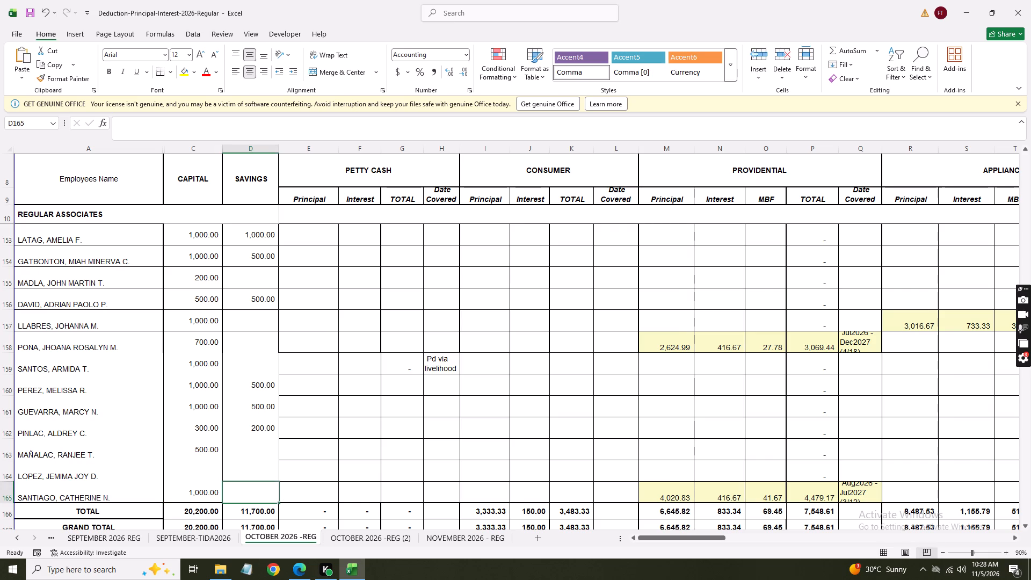
# Replace the typed TIDA contractual capital total in C166 with a sum of C141:C165.
pyautogui.scroll(-3, 219, 486)
pyautogui.scroll(2, 242, 336)
pyautogui.doubleClick(197, 451)
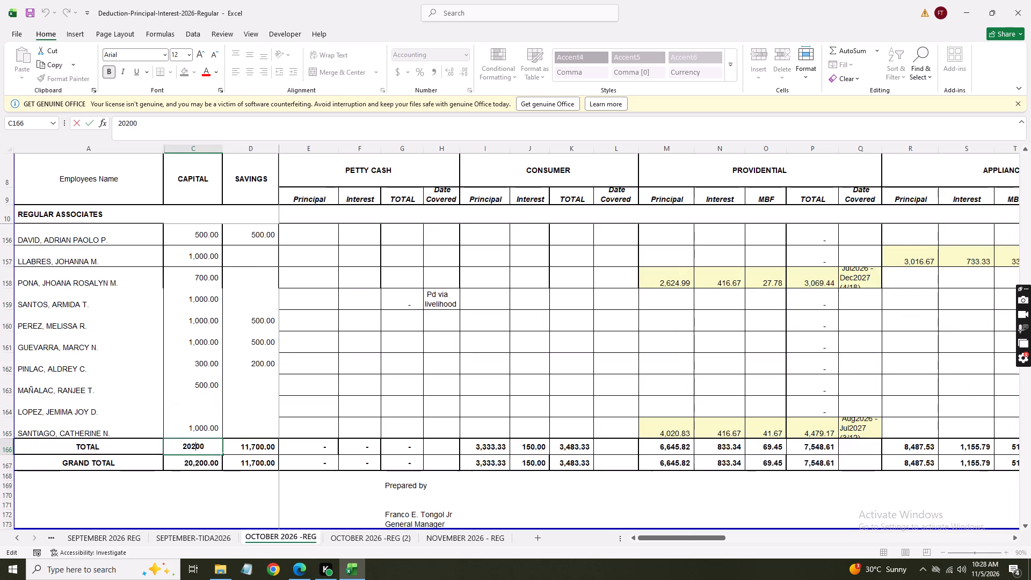
pyautogui.scroll(10, 214, 370)
pyautogui.scroll(-3, 217, 386)
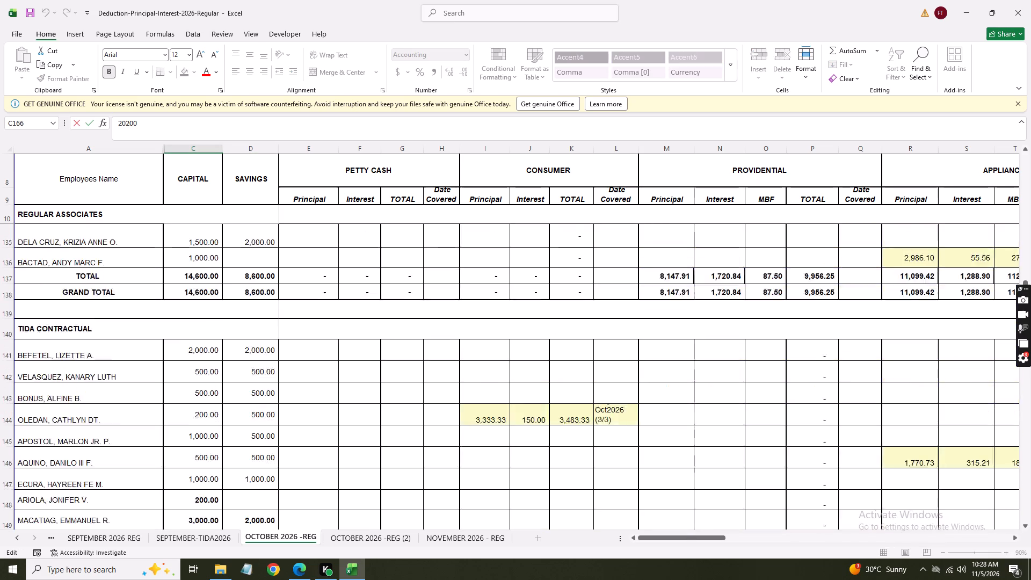
pyautogui.scroll(-6, 217, 386)
pyautogui.scroll(-2, 342, 461)
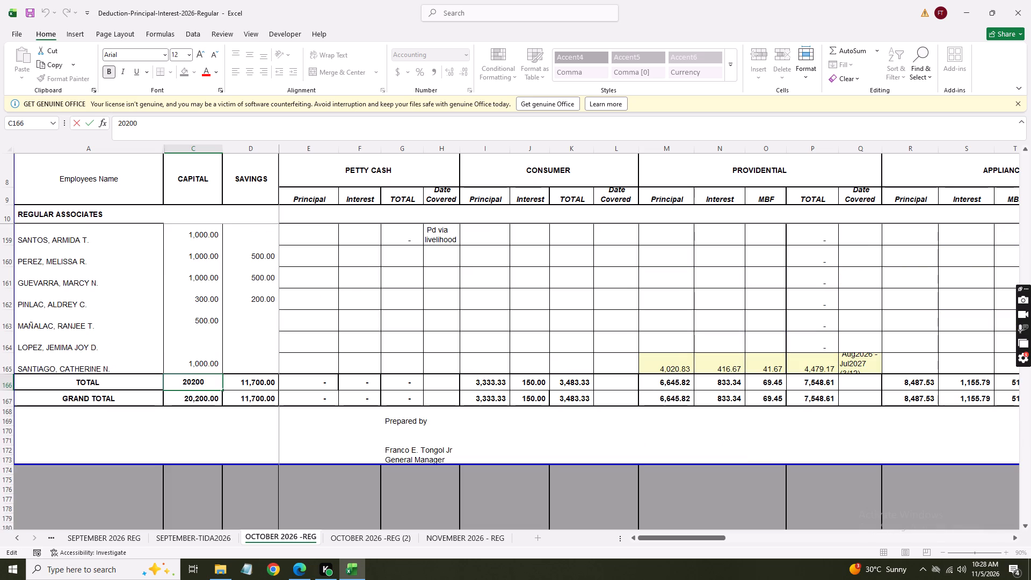
pyautogui.press('Return')
pyautogui.click(197, 383)
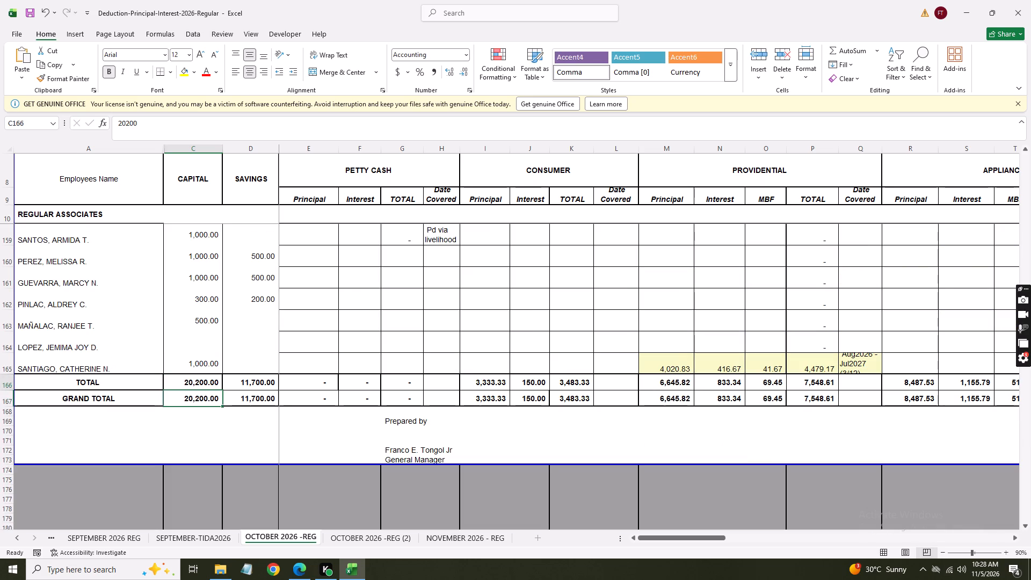
pyautogui.hotkey('alt', '=')
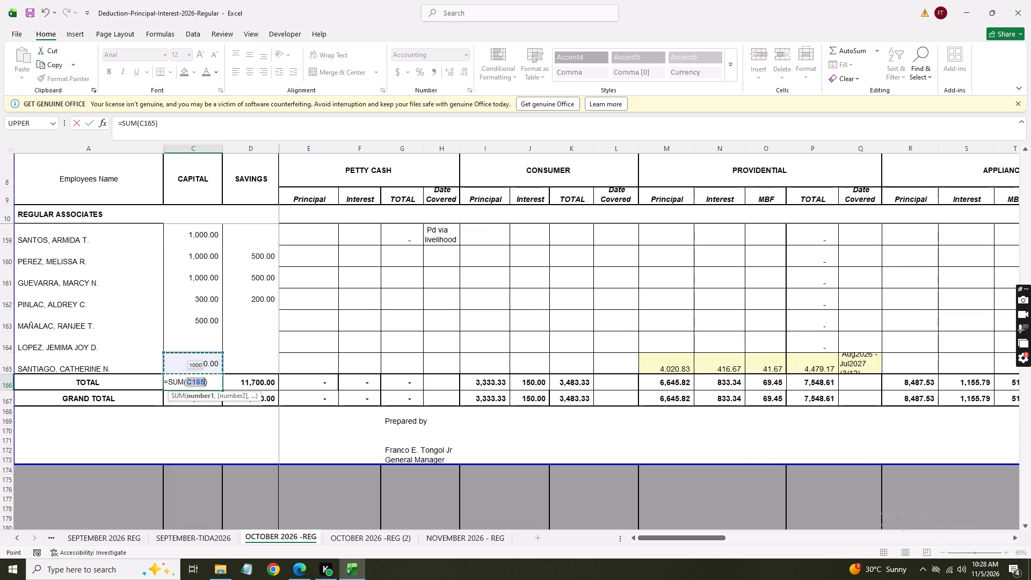
pyautogui.moveTo(222, 352); pyautogui.dragTo(209, 218)
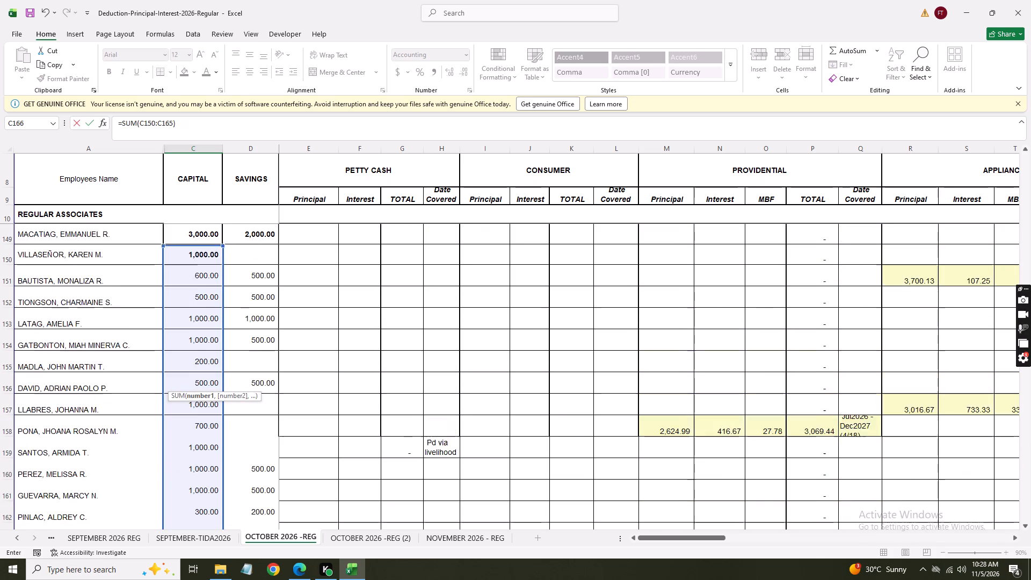
pyautogui.moveTo(209, 218); pyautogui.dragTo(203, 213)
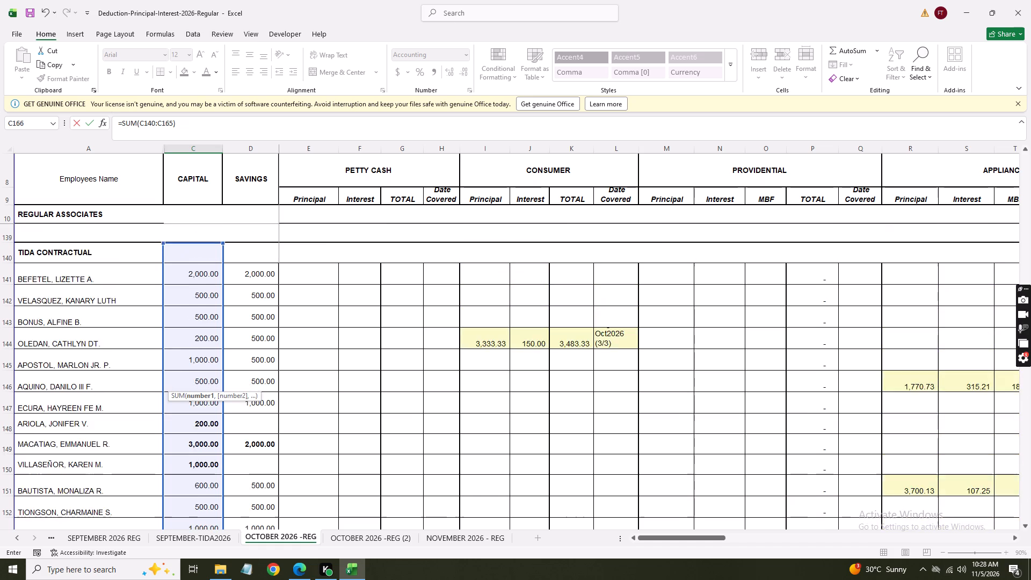
pyautogui.moveTo(203, 213); pyautogui.dragTo(207, 286)
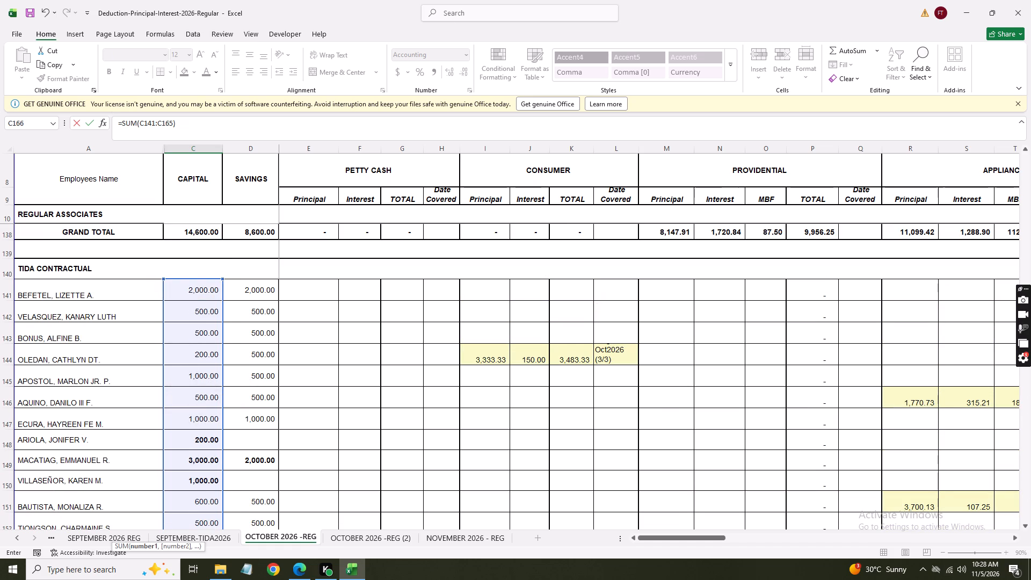
pyautogui.press('Return')
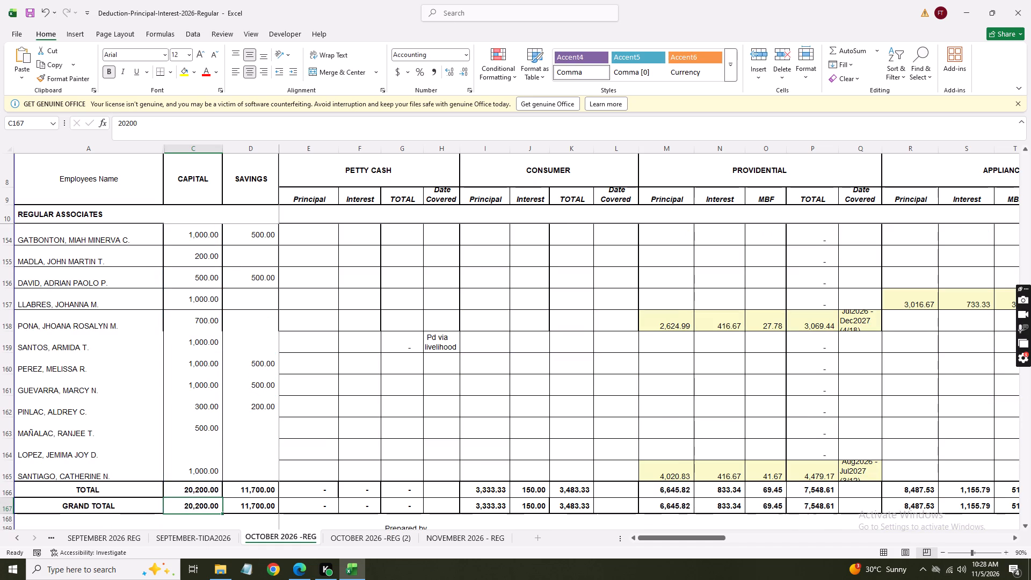
# Fill the capital total formula across to the savings total in D166 and check the range it sums.
pyautogui.click(207, 491)
pyautogui.moveTo(222, 498); pyautogui.dragTo(270, 494)
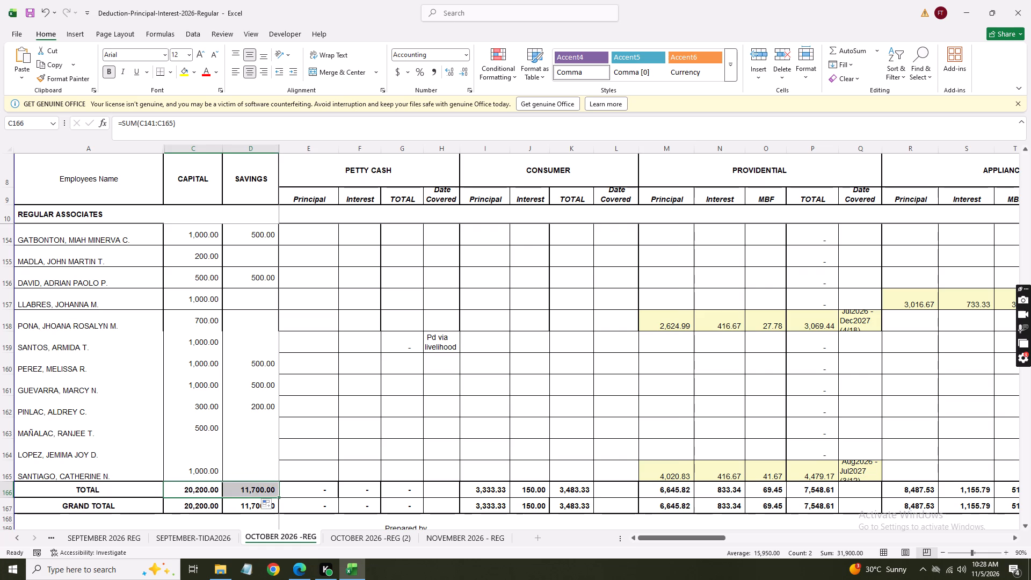
pyautogui.doubleClick(241, 487)
pyautogui.scroll(7, 272, 472)
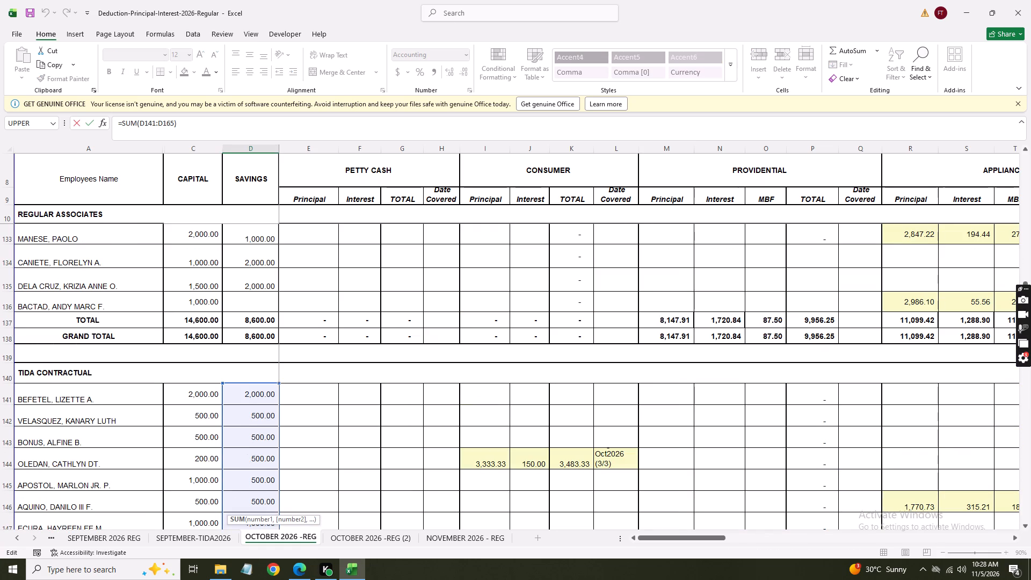
pyautogui.press('Return')
# Link the TIDA contractual grand totals for capital and savings in row 167 to the totals in C166 and D166.
pyautogui.scroll(-3, 267, 473)
pyautogui.click(200, 312)
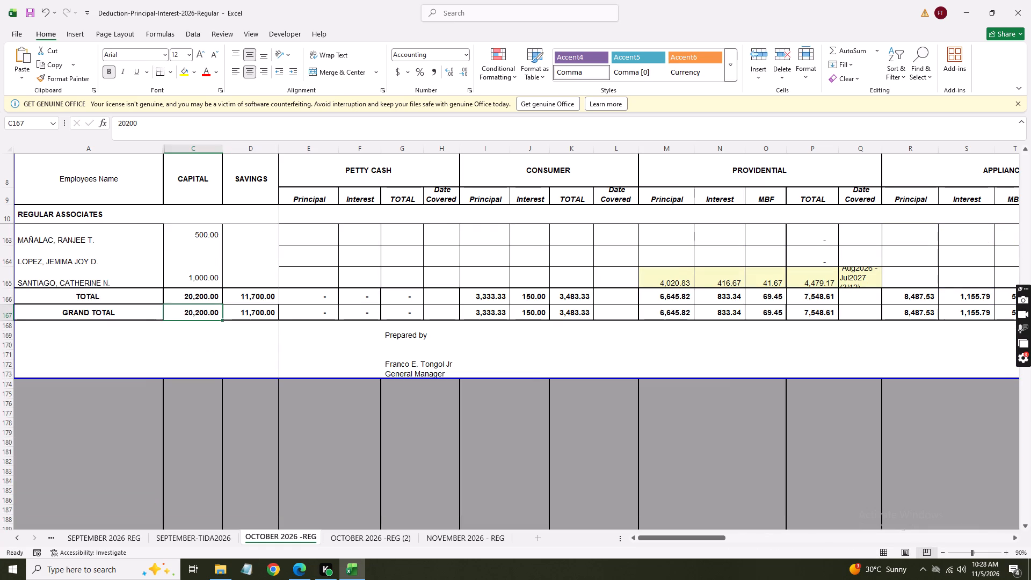
pyautogui.press('+')
pyautogui.click(196, 293)
pyautogui.press('Return')
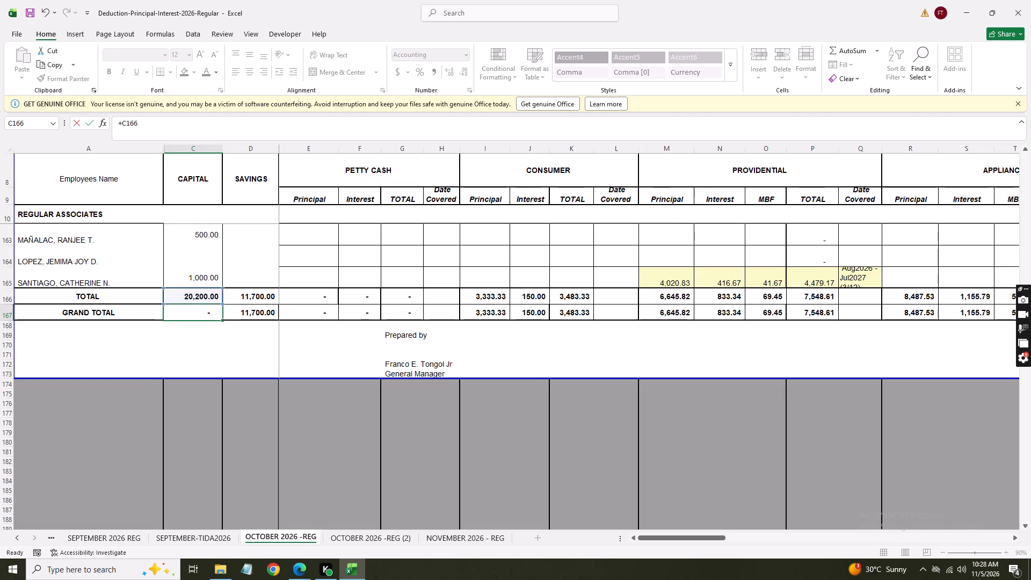
pyautogui.click(245, 313)
pyautogui.press('+')
pyautogui.click(251, 298)
pyautogui.press('Return')
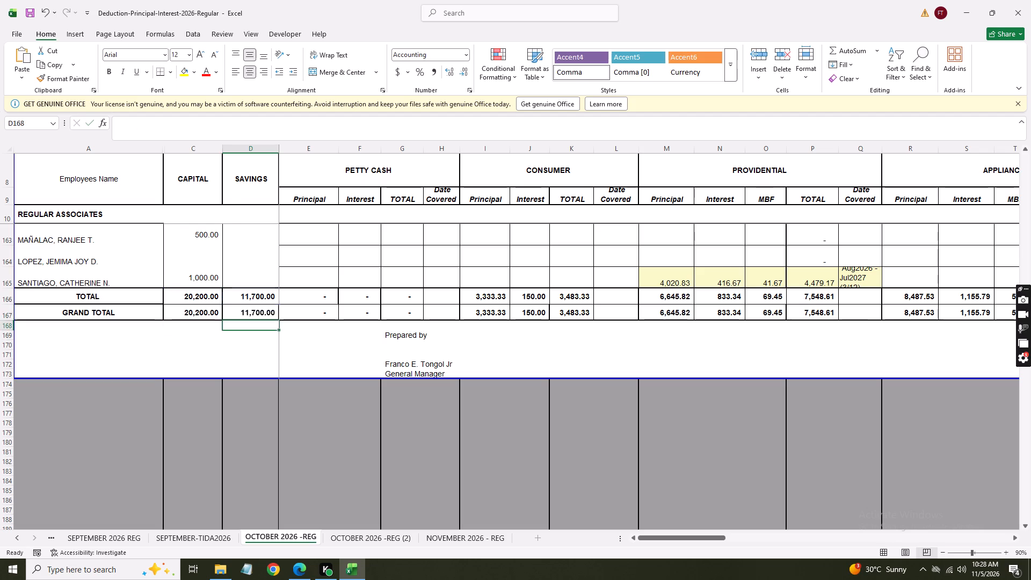
# Review the TIDA contractual total and grand total rows across the loan columns through total dues and the check columns beyond.
pyautogui.click(264, 351)
pyautogui.click(708, 315)
pyautogui.press('Right')
pyautogui.press('Right')
pyautogui.press('Right')
pyautogui.press('Right')
pyautogui.press('Right')
pyautogui.press('Right')
pyautogui.press('Right')
pyautogui.press('Right')
pyautogui.press('Right')
pyautogui.press('Right')
pyautogui.press('Right')
pyautogui.press('Right')
pyautogui.press('Right')
pyautogui.press('Right')
pyautogui.press('Right')
pyautogui.press('Right')
pyautogui.press('Right')
pyautogui.press('Right')
pyautogui.press('Right')
pyautogui.press('Right')
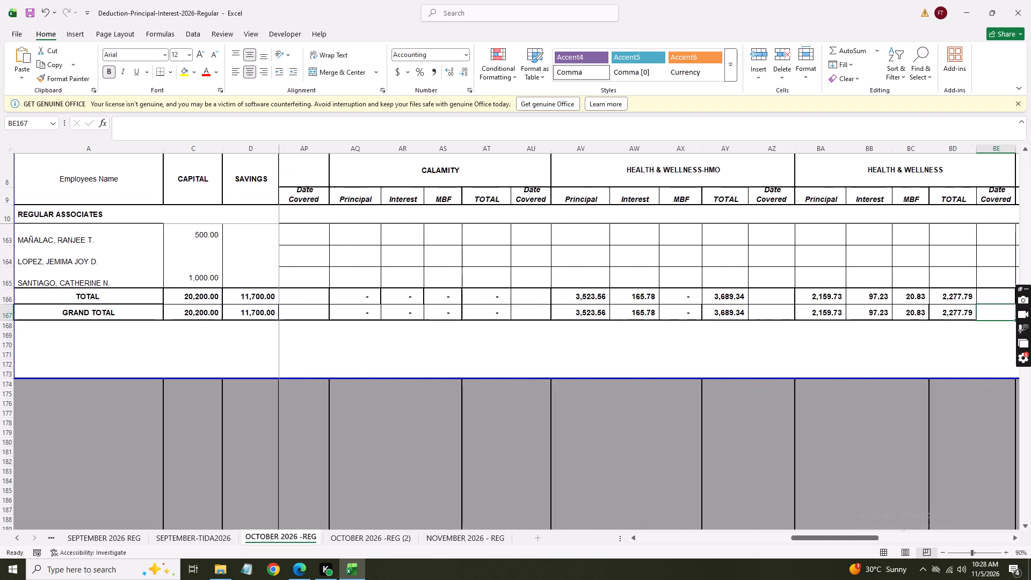
pyautogui.press('Right')
pyautogui.press('Right')
pyautogui.press('Right')
pyautogui.press('Right')
pyautogui.press('Right')
pyautogui.press('Right')
pyautogui.press('Right')
pyautogui.press('Right')
pyautogui.press('Right')
pyautogui.press('Right')
pyautogui.press('Right')
pyautogui.press('Right')
pyautogui.press('Right')
pyautogui.press('Right')
pyautogui.press('Right')
pyautogui.press('Right')
pyautogui.press('Right')
pyautogui.press('Right')
pyautogui.press('Right')
pyautogui.press('Right')
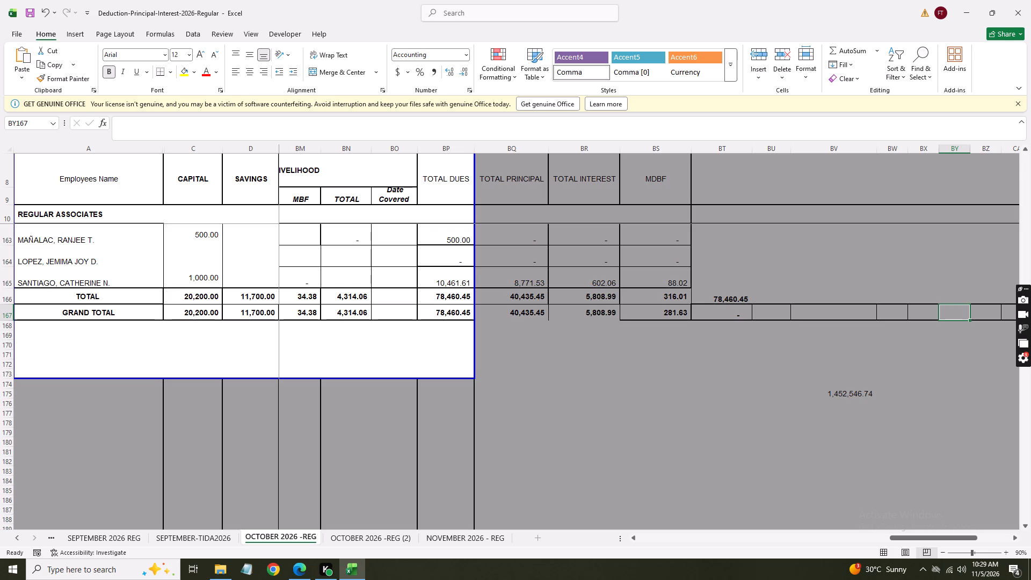
# Search the OCTOBER 2026 -REG sheet for the employee name "jemima" and go through the matches.
pyautogui.hotkey('ctrl', 'f')
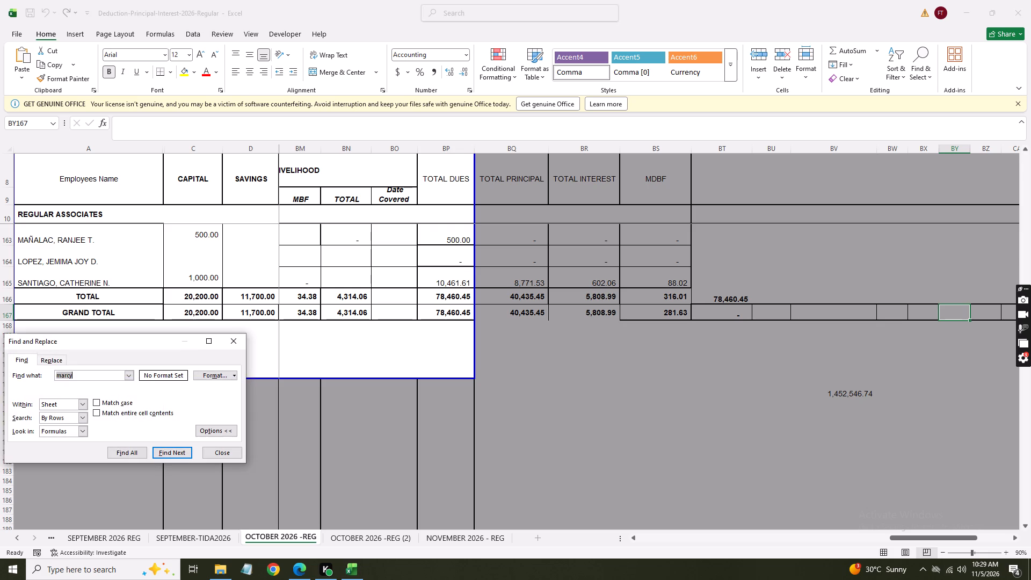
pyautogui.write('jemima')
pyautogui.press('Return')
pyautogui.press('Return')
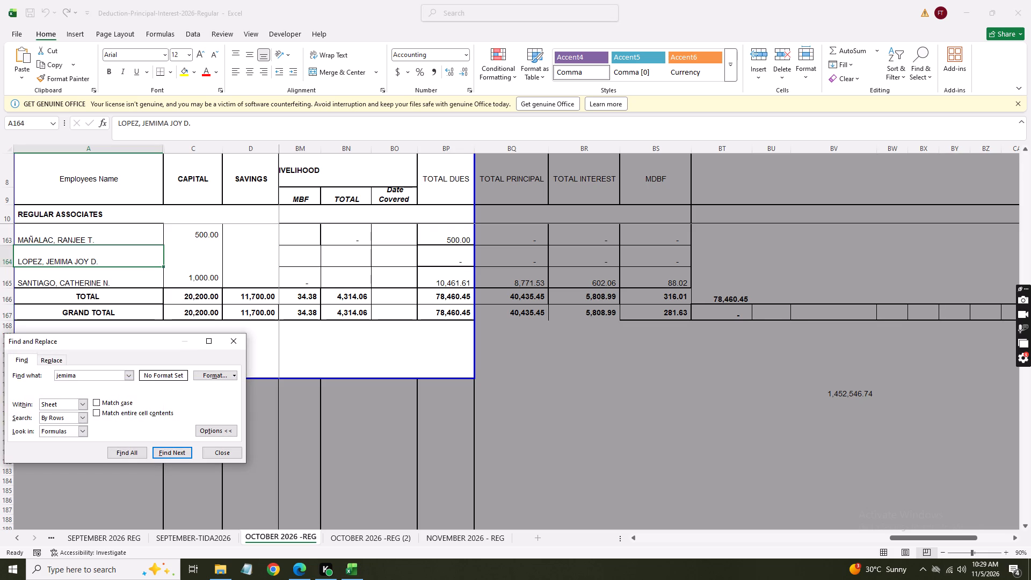
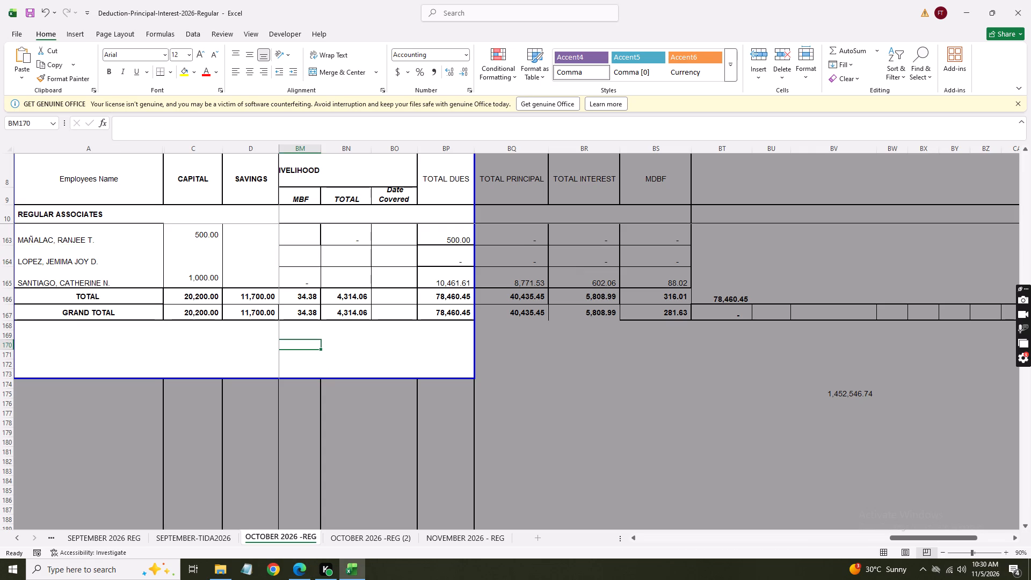
# Compare the TIDA contractual employee rows above the totals on OCTOBER 2026 -REG with those on the OCTOBER 2026 -REG (2) sheet.
pyautogui.scroll(1, 324, 374)
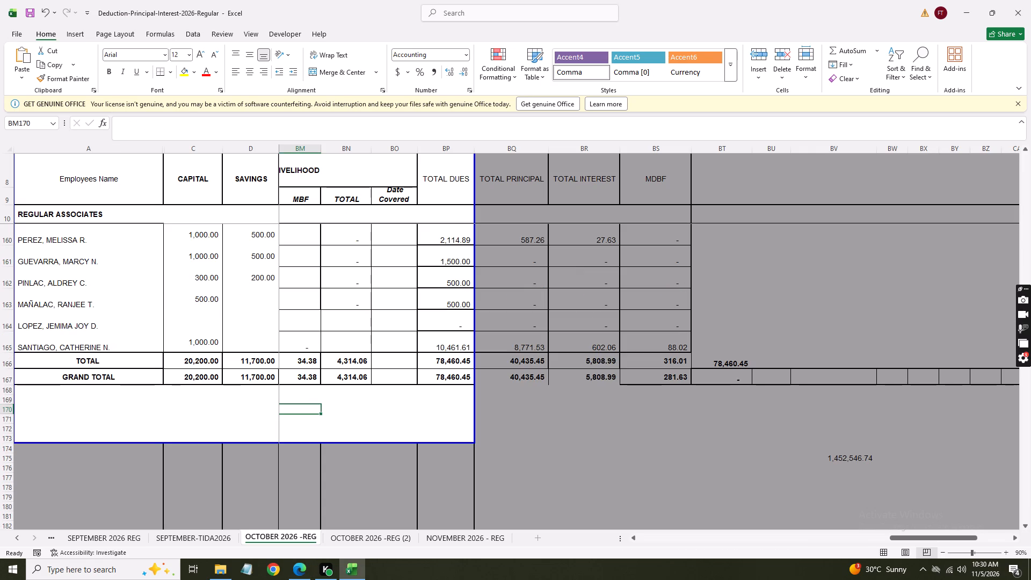
pyautogui.scroll(2, 326, 375)
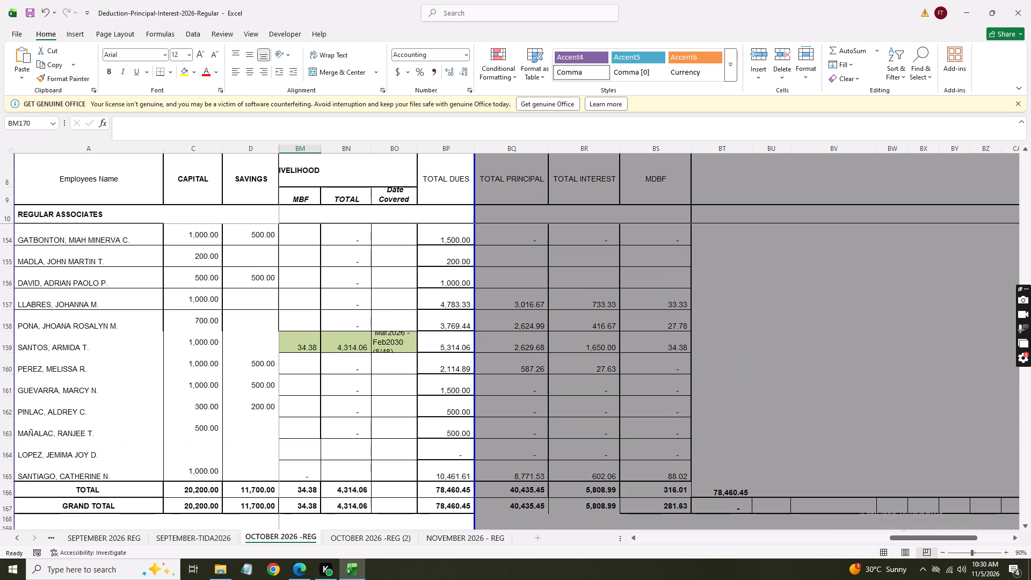
pyautogui.click(368, 538)
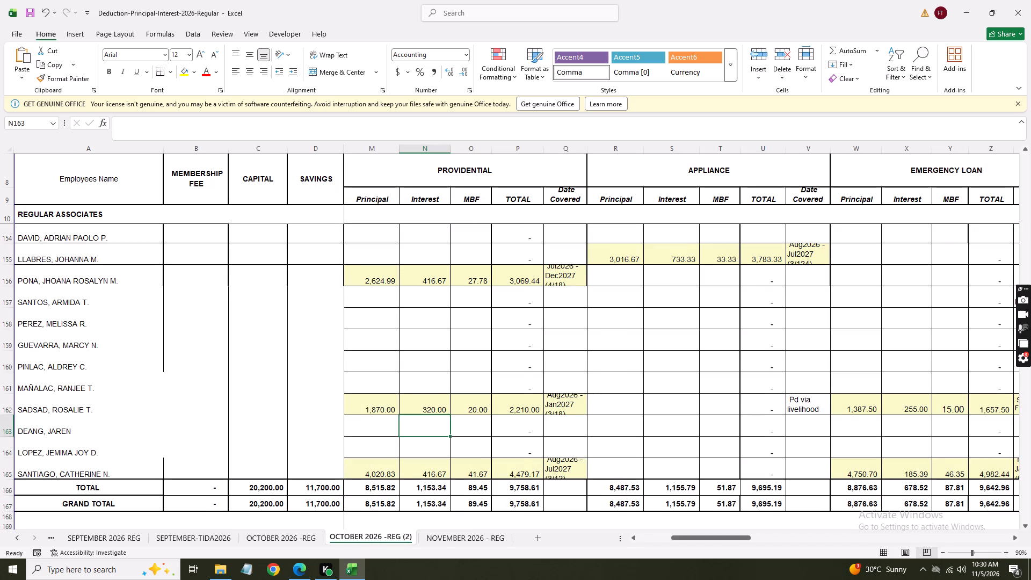
pyautogui.scroll(2, 162, 373)
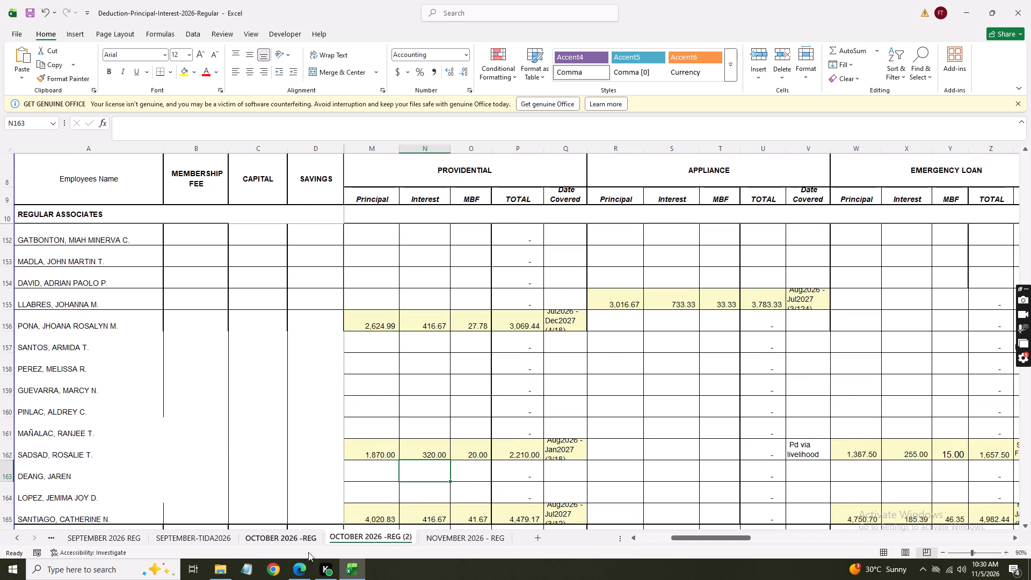
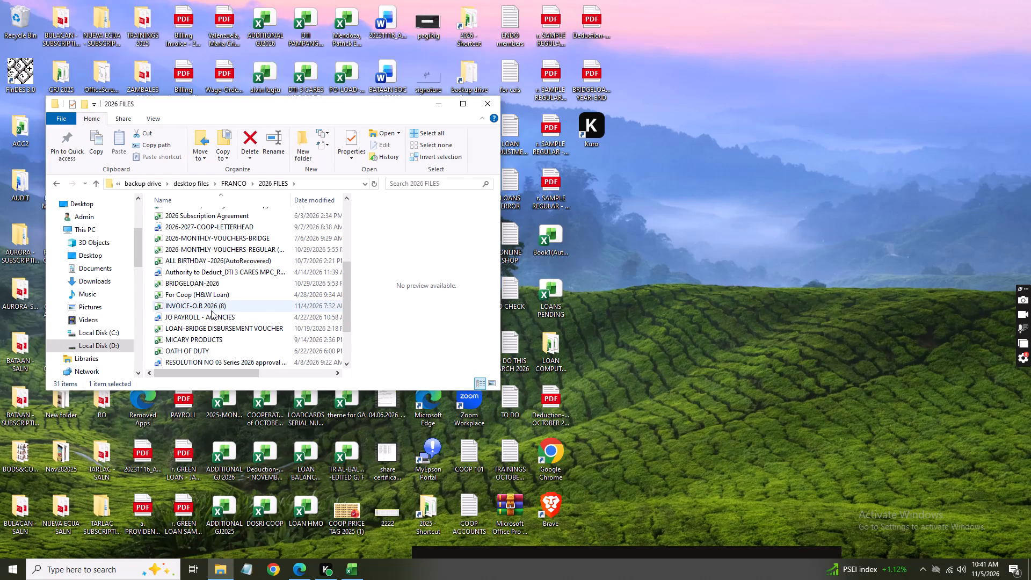
# Open the INVOICE-O.R 2026 (8) workbook from the 2026 FILES folder.
pyautogui.doubleClick(214, 308)
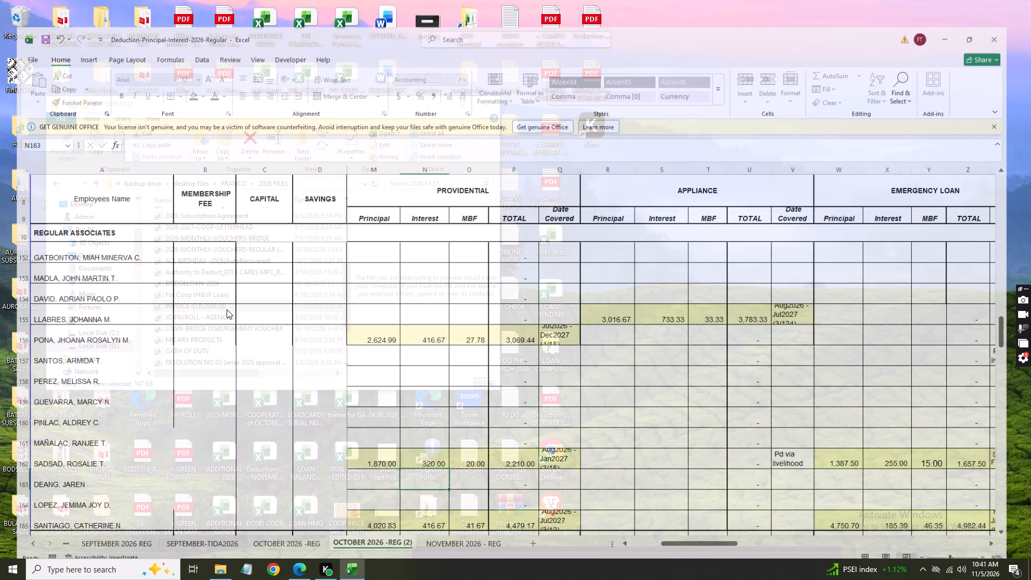
# In the INVOICE-O.R 2026 workbook, examine the late October 2026 receipts, including the payee, particulars and amount of the credit card loan payment under OR 0248.
pyautogui.scroll(-17, 245, 402)
pyautogui.scroll(1, 201, 468)
pyautogui.scroll(-3, 201, 468)
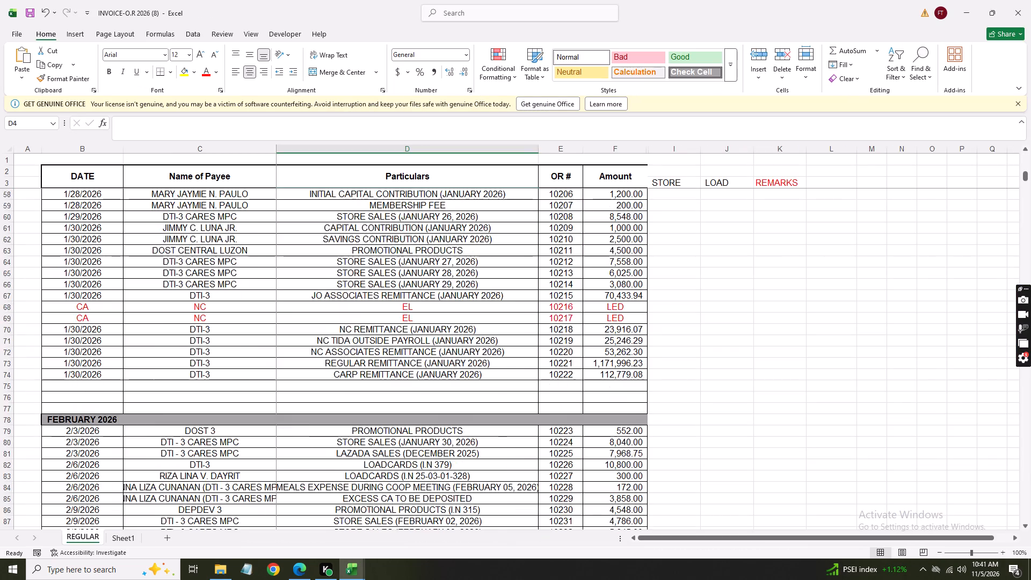
pyautogui.scroll(-20, 200, 467)
pyautogui.scroll(-20, 200, 467)
pyautogui.scroll(-13, 200, 467)
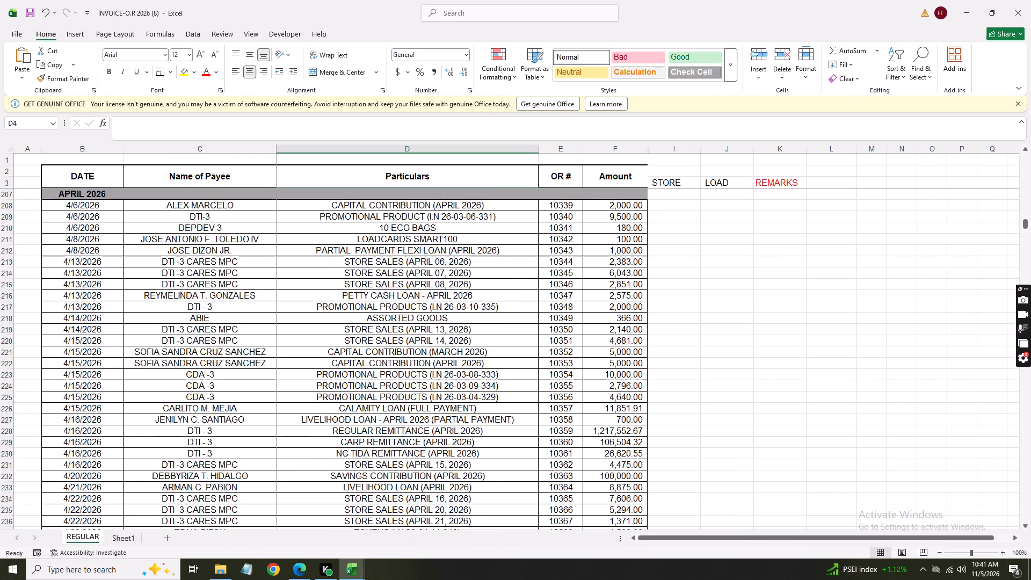
pyautogui.scroll(-20, 194, 462)
pyautogui.scroll(-20, 194, 462)
pyautogui.scroll(-12, 194, 462)
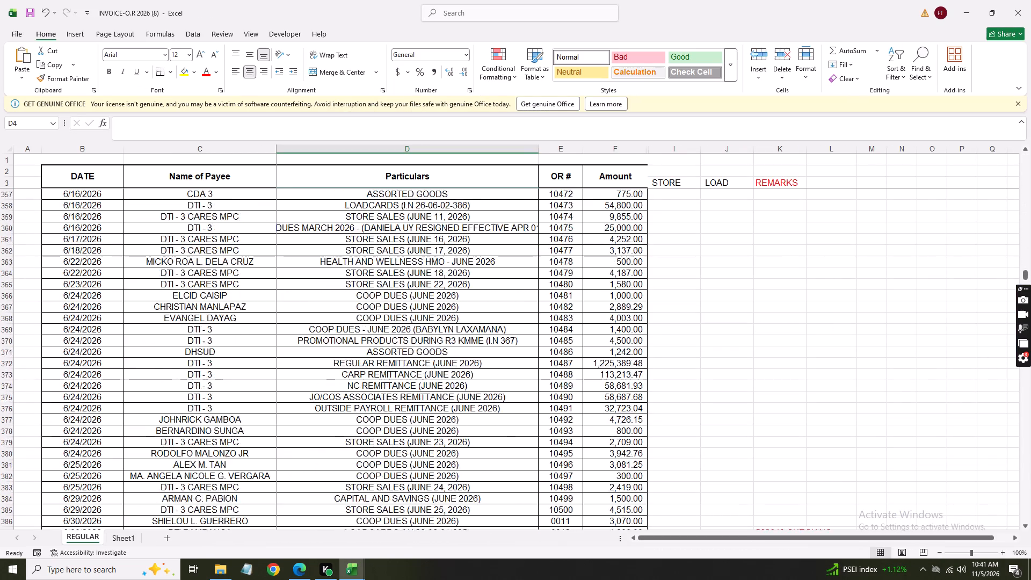
pyautogui.scroll(-20, 194, 457)
pyautogui.scroll(-20, 194, 457)
pyautogui.scroll(-6, 194, 457)
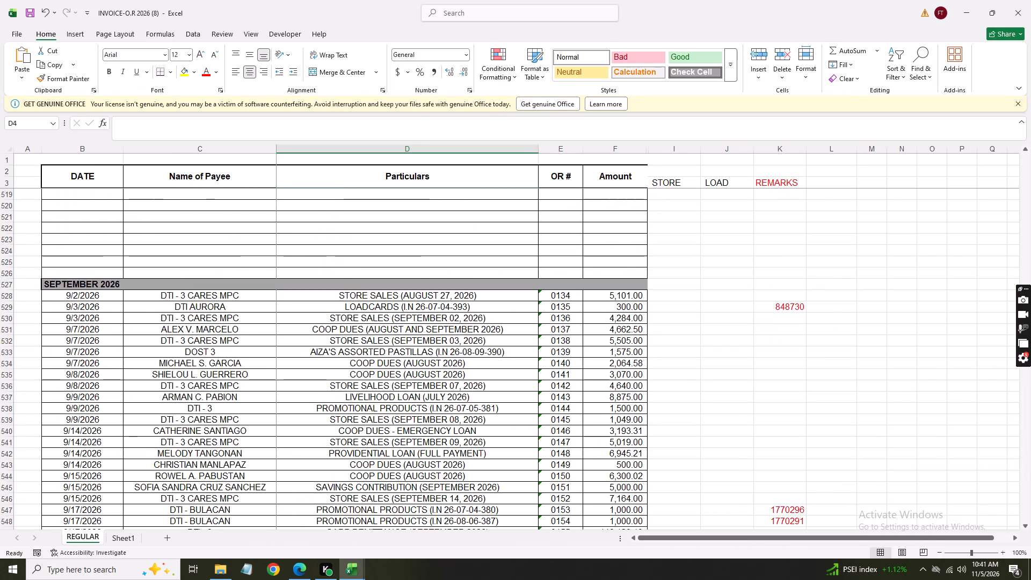
pyautogui.scroll(-20, 194, 454)
pyautogui.scroll(-18, 194, 454)
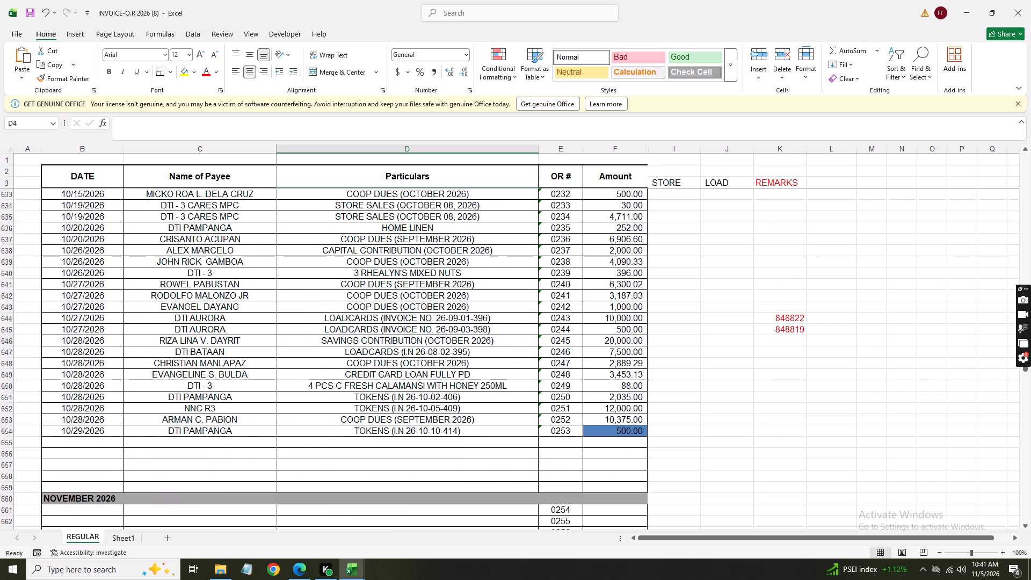
pyautogui.click(227, 308)
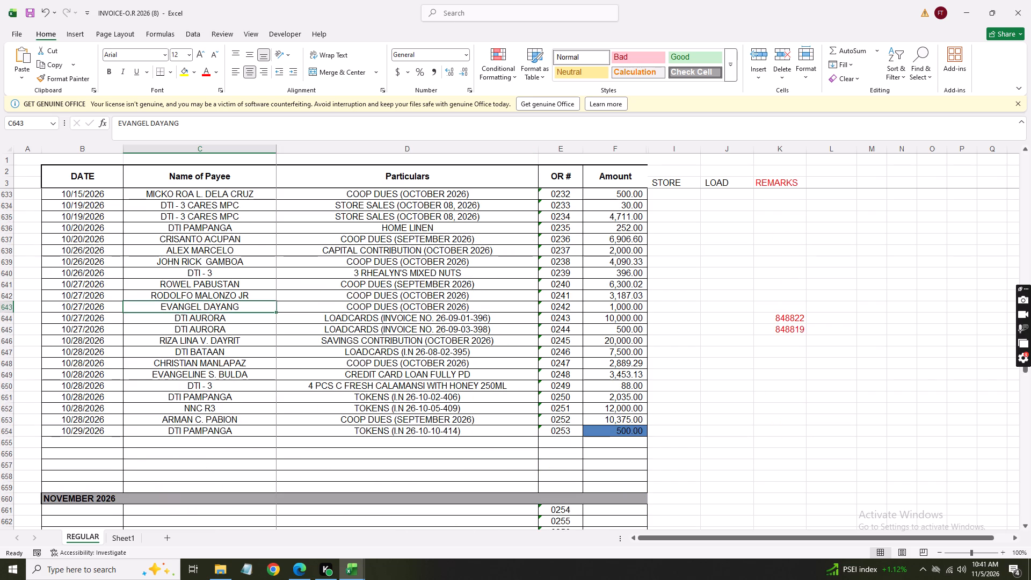
pyautogui.click(219, 373)
pyautogui.click(435, 379)
pyautogui.click(624, 375)
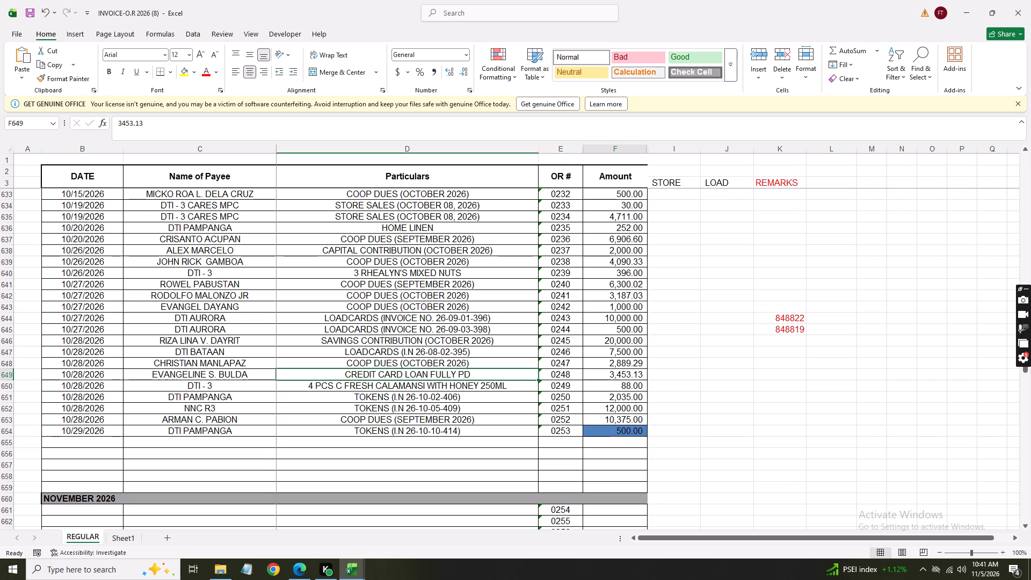
# Look up October 28 and October 27, 2026 in the system calendar.
pyautogui.click(979, 570)
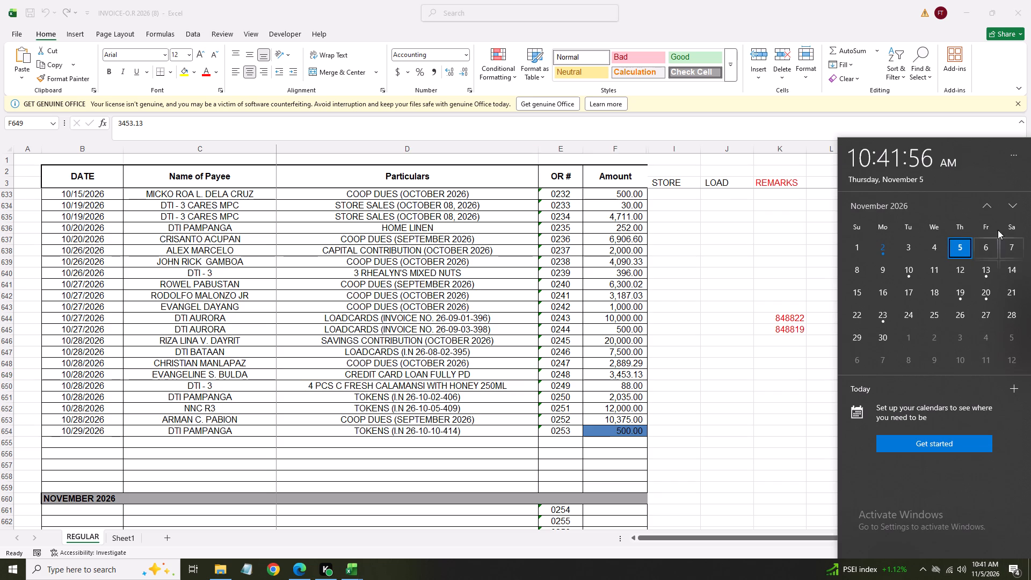
pyautogui.click(989, 208)
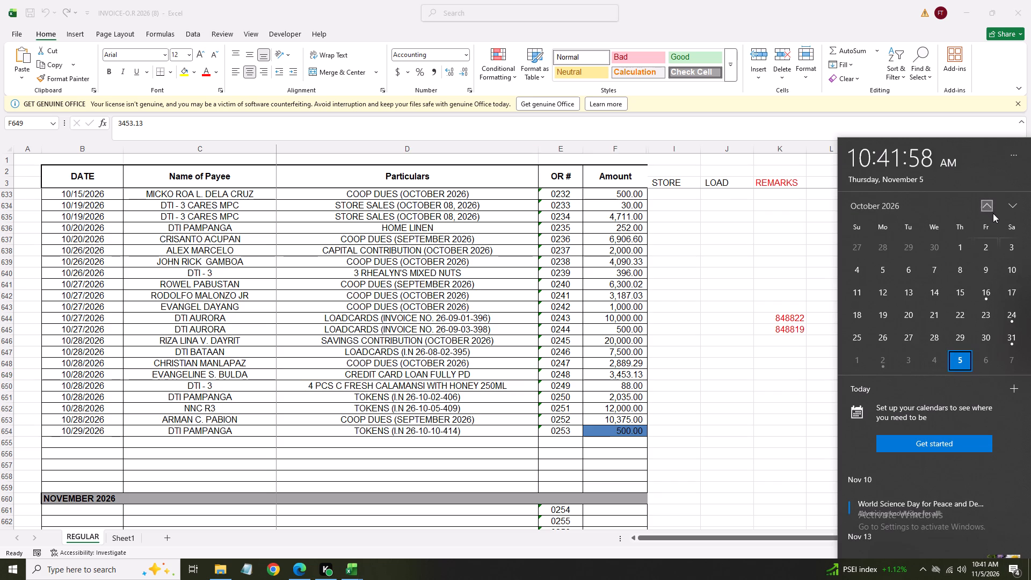
pyautogui.click(941, 336)
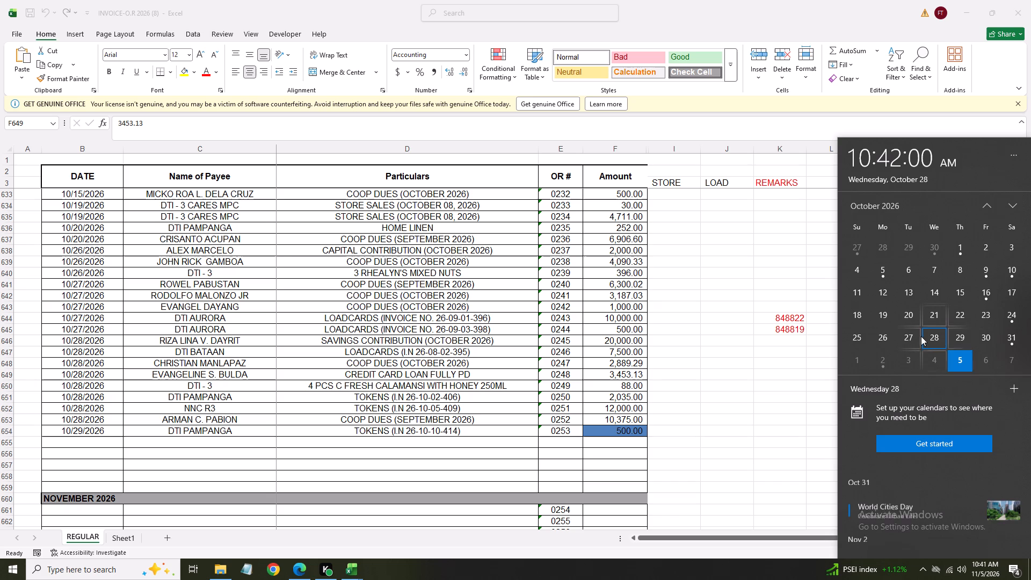
pyautogui.click(915, 336)
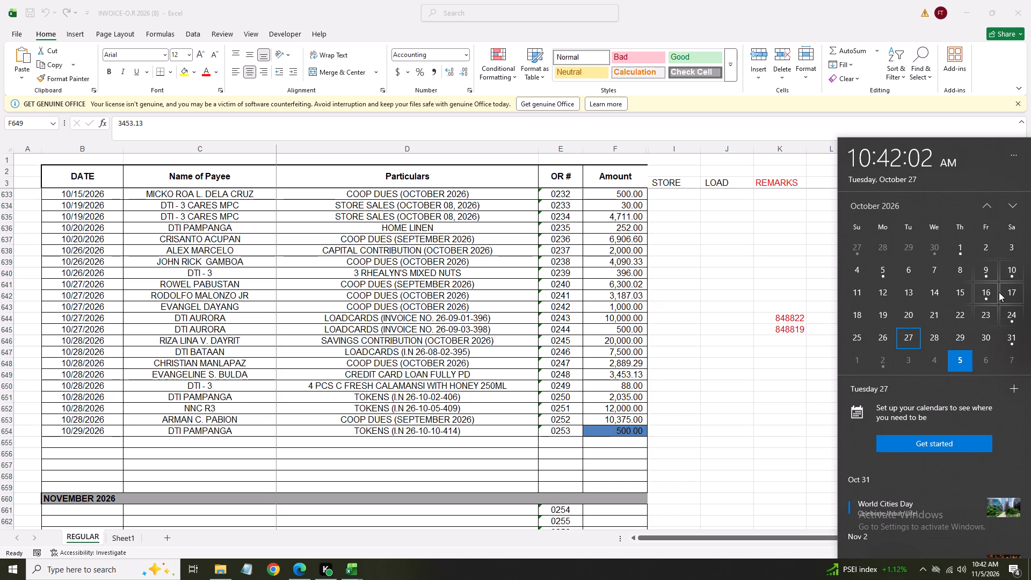
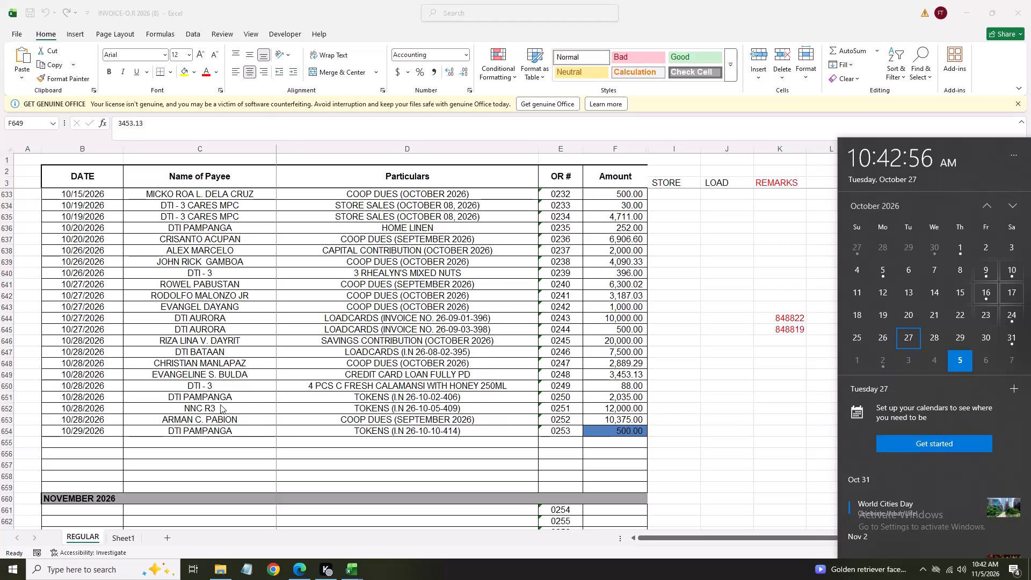
# Search the REGULAR sheet of the INVOICE-O.R 2026 workbook for "luna" and step repeatedly through the matching payee entries.
pyautogui.scroll(-2, 282, 415)
pyautogui.click(373, 399)
pyautogui.hotkey('ctrl', 'f')
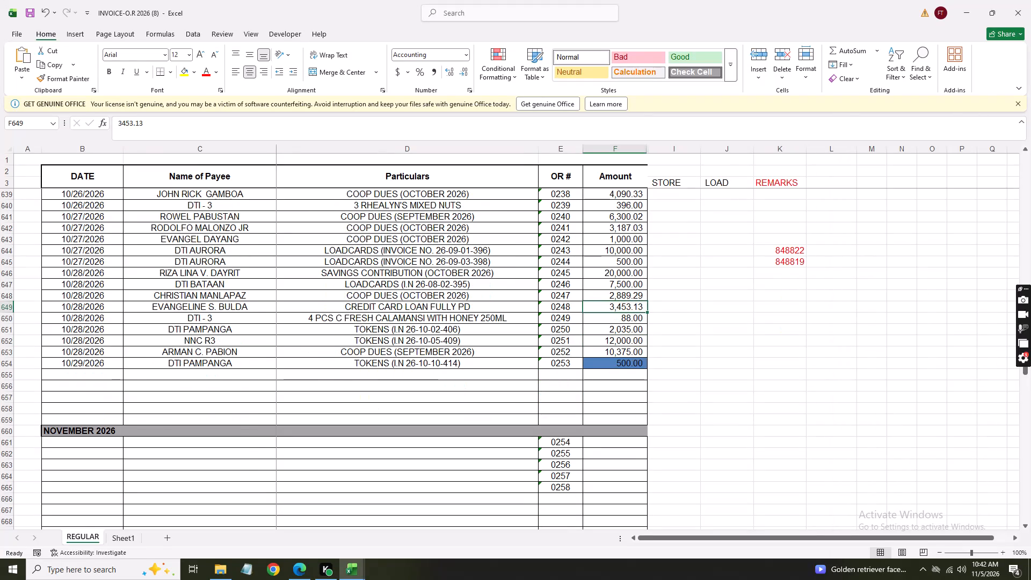
pyautogui.write('li')
pyautogui.press('BackSpace')
pyautogui.write('una')
pyautogui.press('Return')
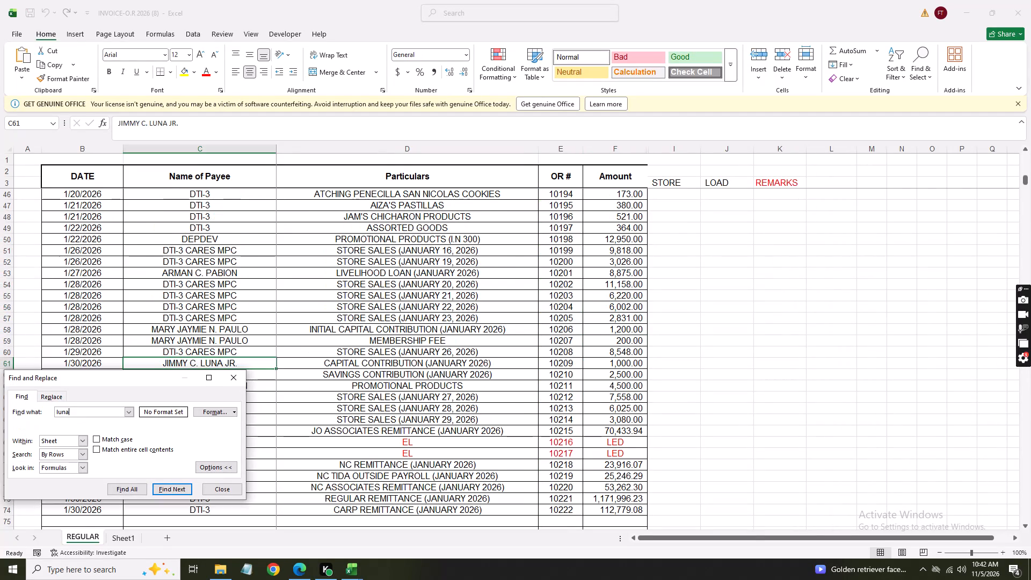
pyautogui.press('Return')
pyautogui.press('Return')
pyautogui.press('Return')
pyautogui.press('Return')
pyautogui.press('Return')
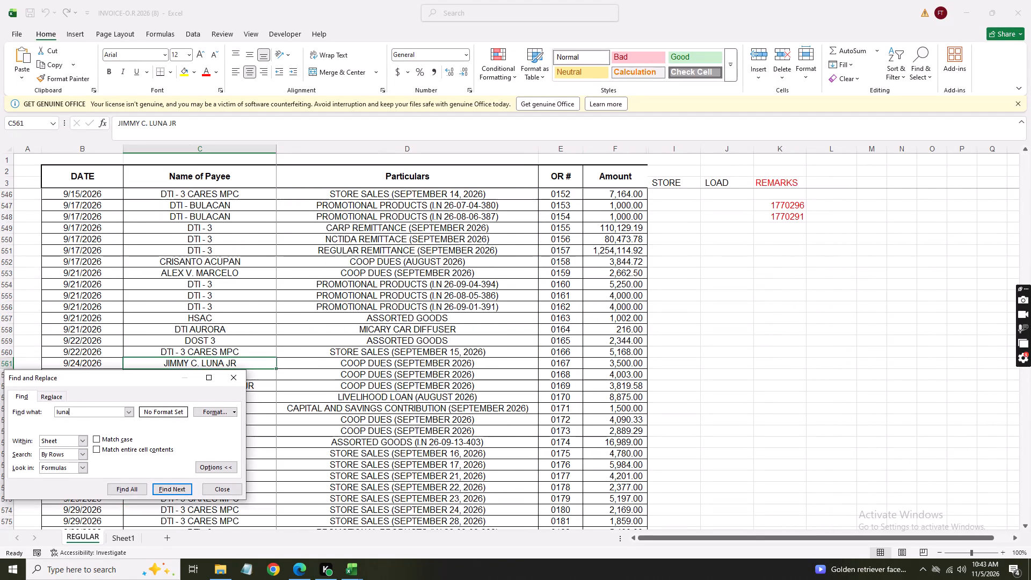
pyautogui.press('Up')
pyautogui.press('Return')
pyautogui.press('Return')
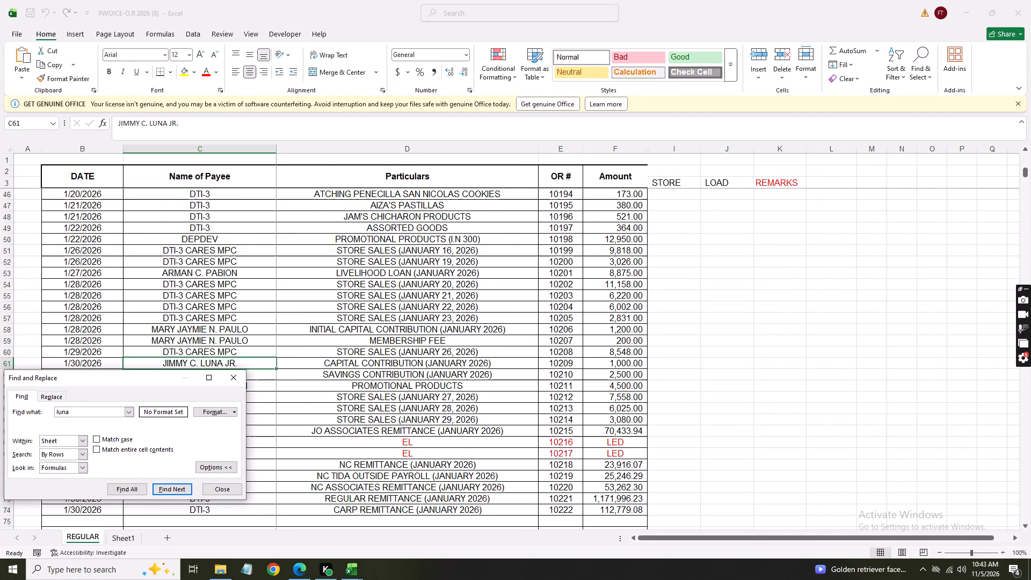
pyautogui.press('Return')
pyautogui.press('Return')
pyautogui.press('Return')
pyautogui.press('Return')
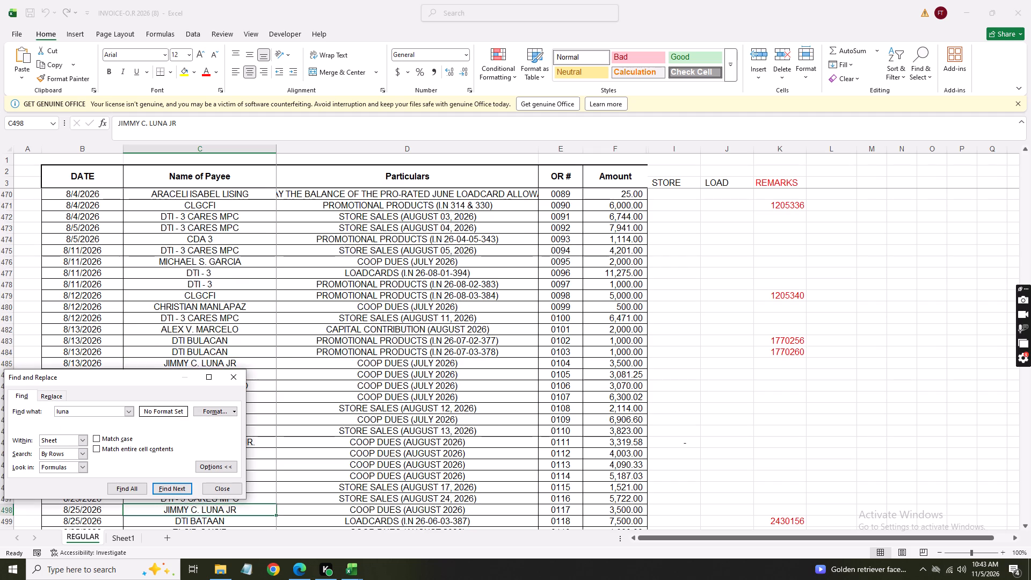
pyautogui.press('Return')
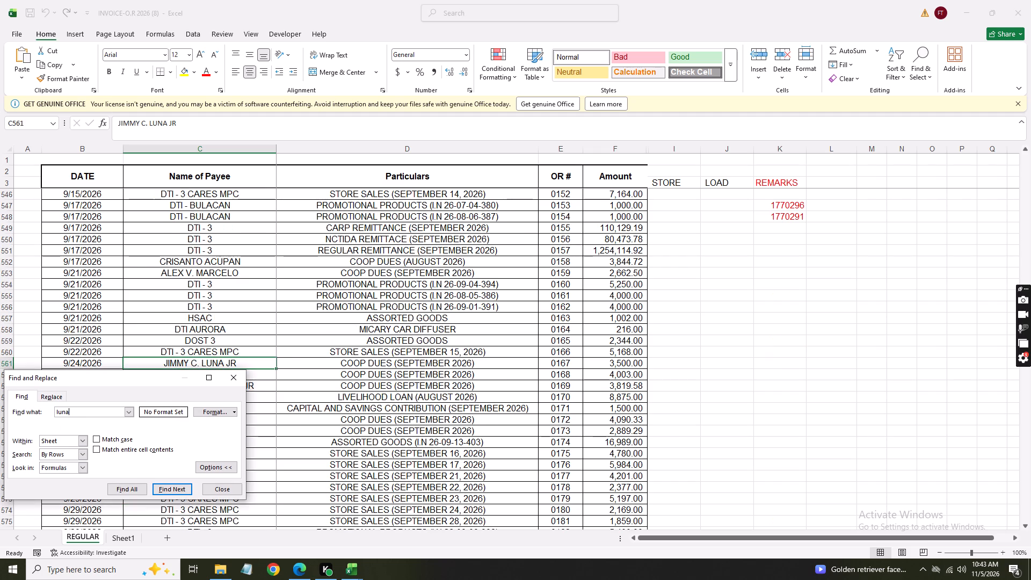
pyautogui.press('Return')
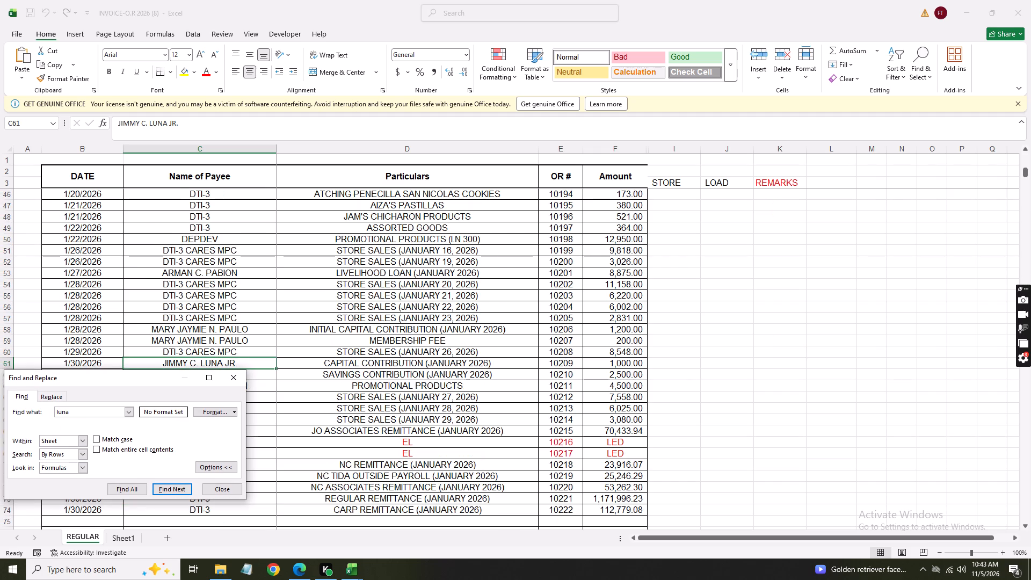
pyautogui.press('Return')
pyautogui.press('Return')
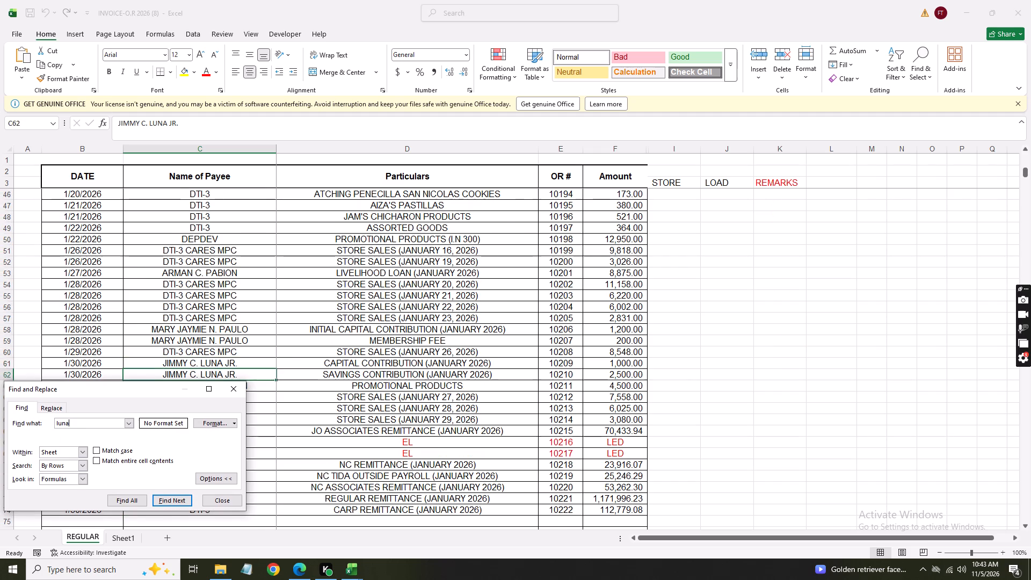
pyautogui.press('Return')
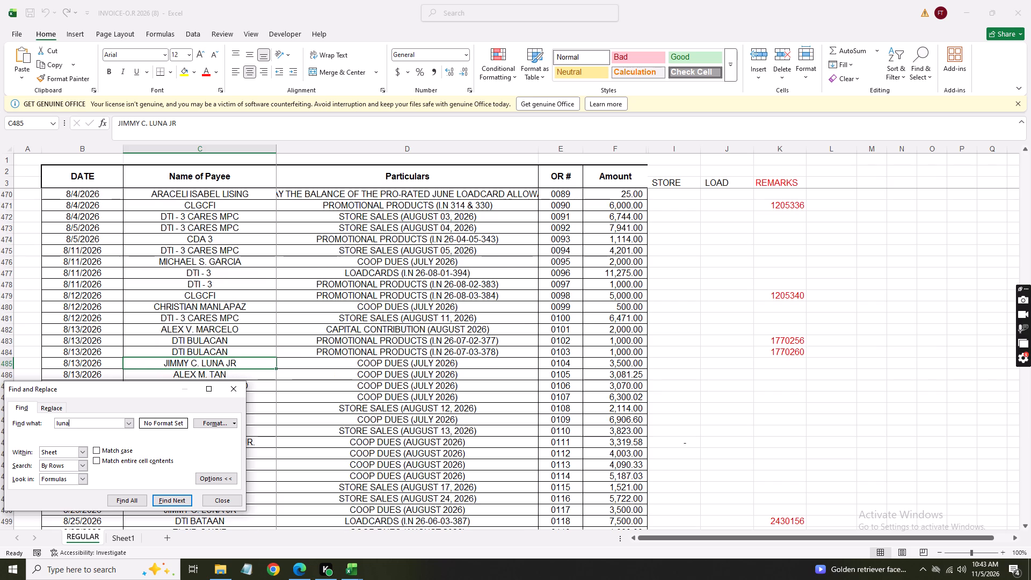
pyautogui.press('Return')
pyautogui.press('Return')
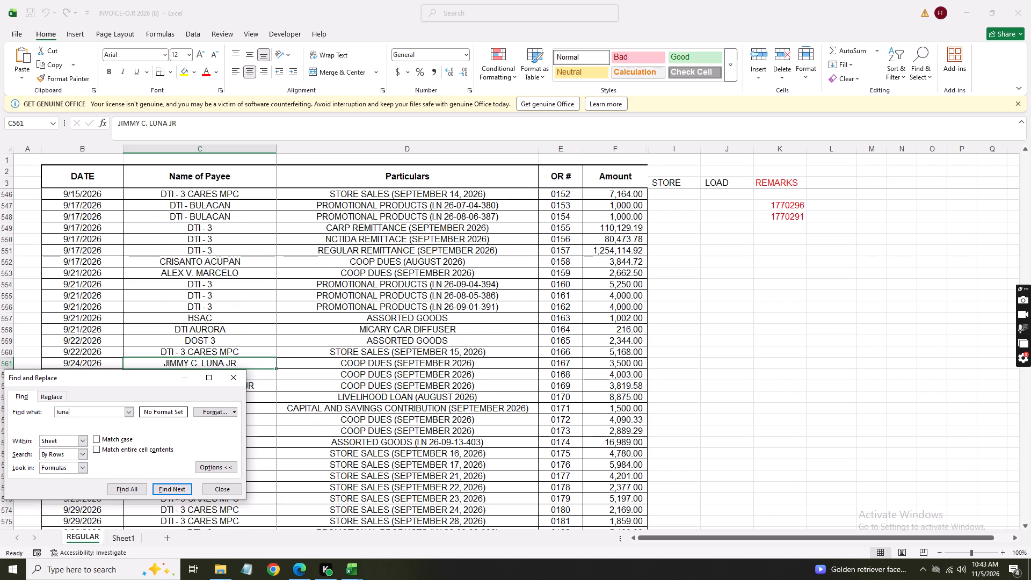
pyautogui.press('Return')
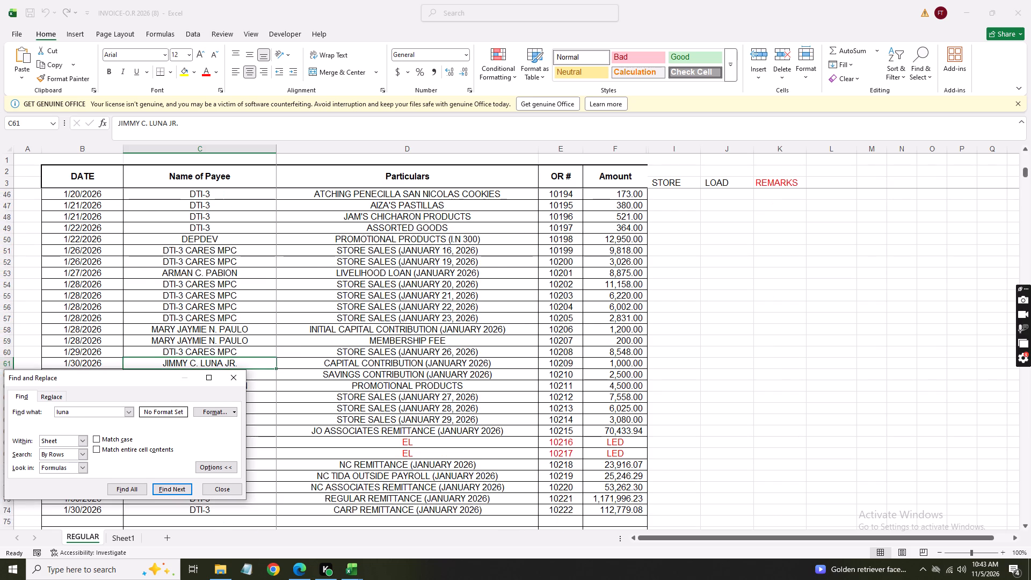
pyautogui.press('Return')
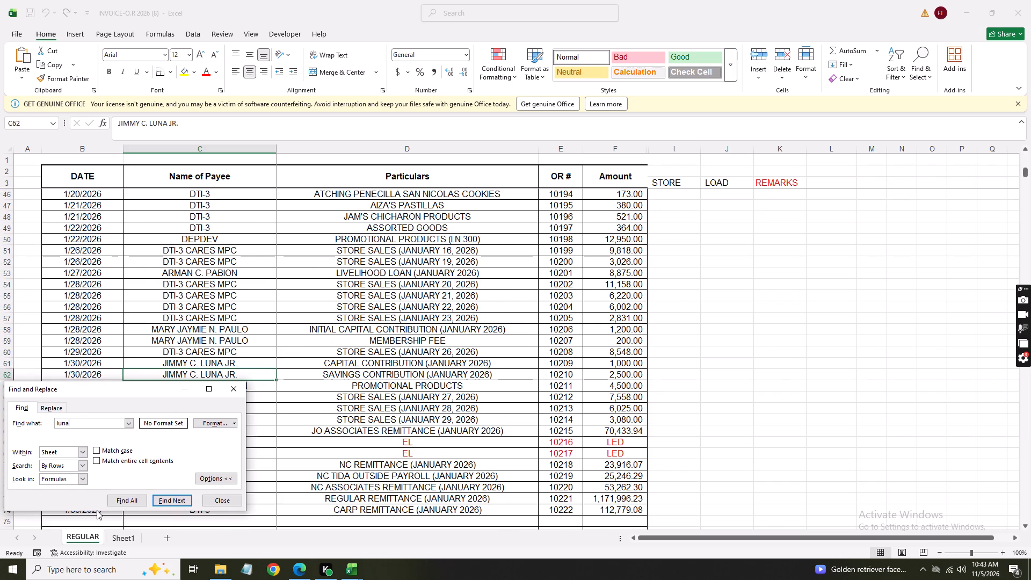
# List all matches for "luna" and examine the particulars and amounts of the September, August and July 2026 receipts.
pyautogui.click(118, 501)
pyautogui.moveTo(160, 389); pyautogui.dragTo(807, 162)
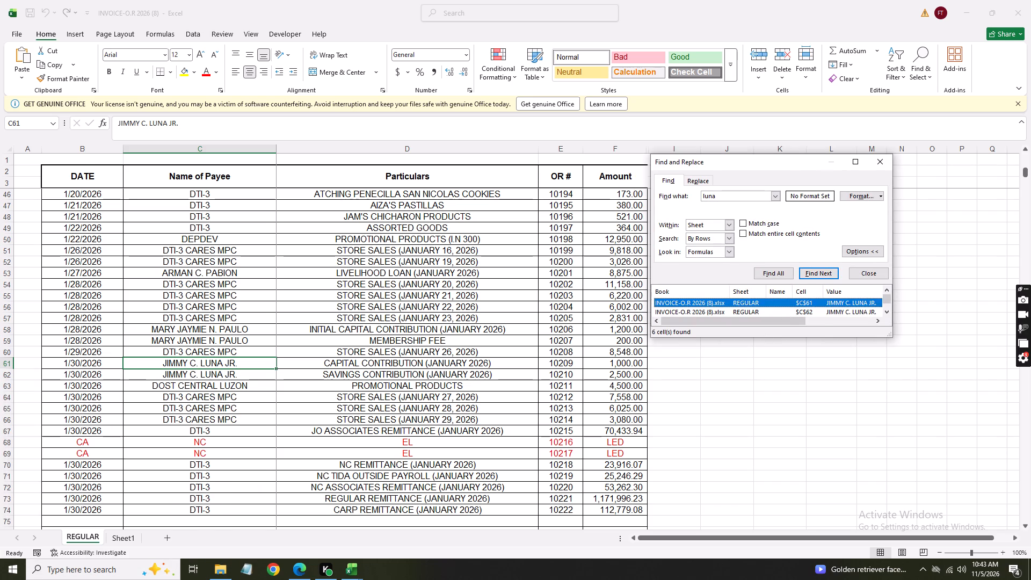
pyautogui.click(765, 342)
pyautogui.moveTo(767, 331); pyautogui.dragTo(772, 508)
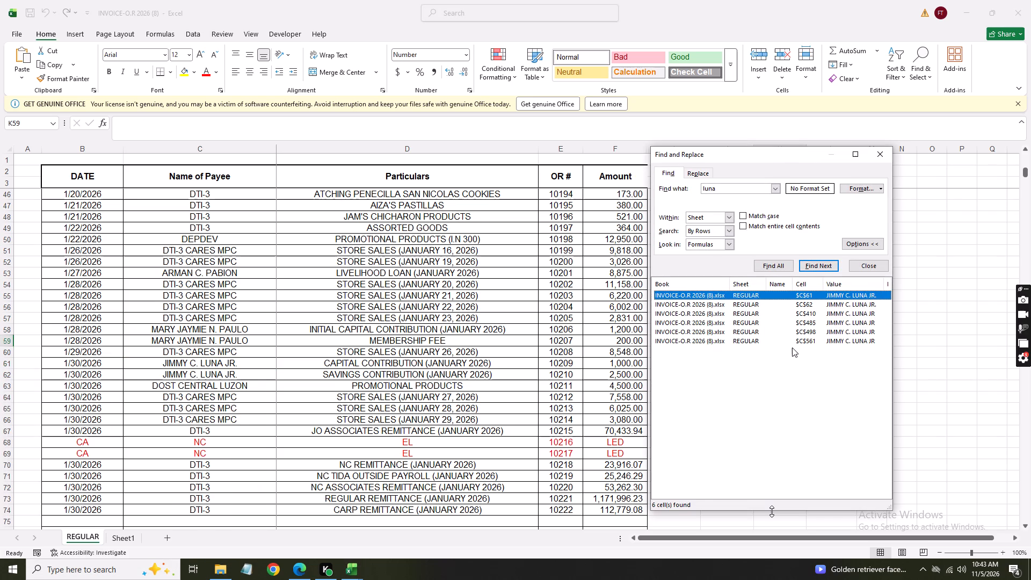
pyautogui.click(792, 342)
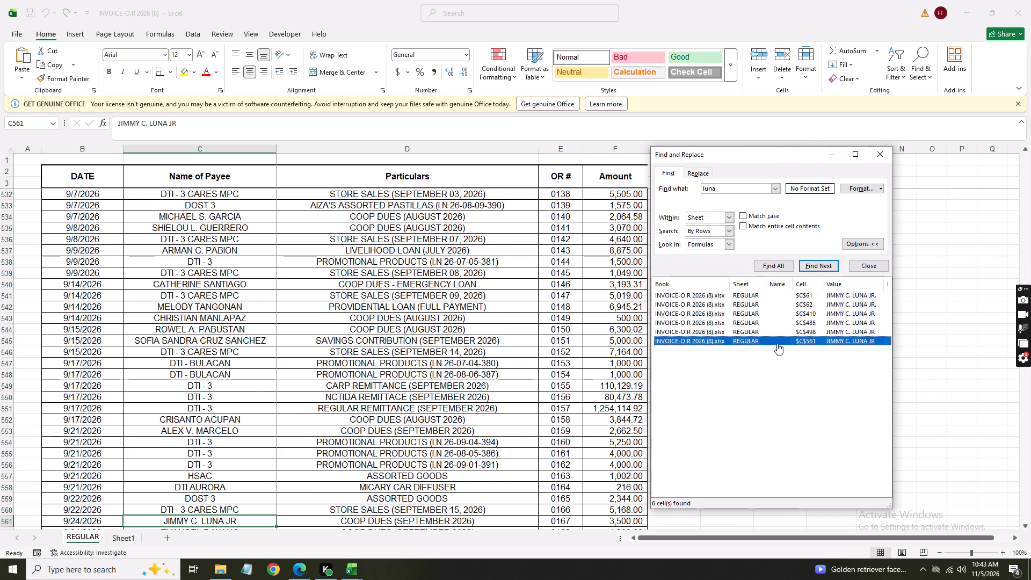
pyautogui.scroll(-1, 445, 429)
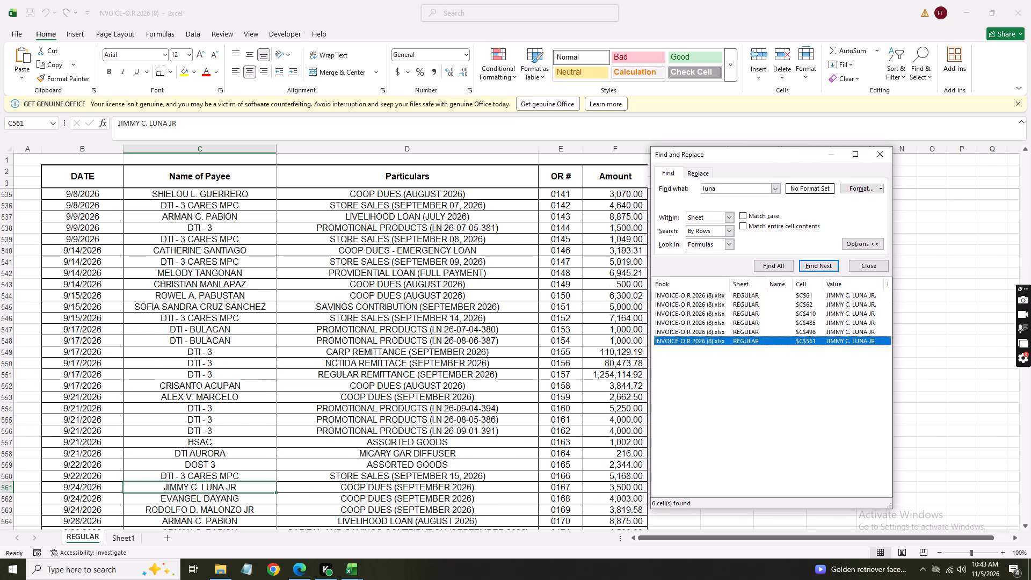
pyautogui.click(749, 329)
pyautogui.scroll(1, 426, 346)
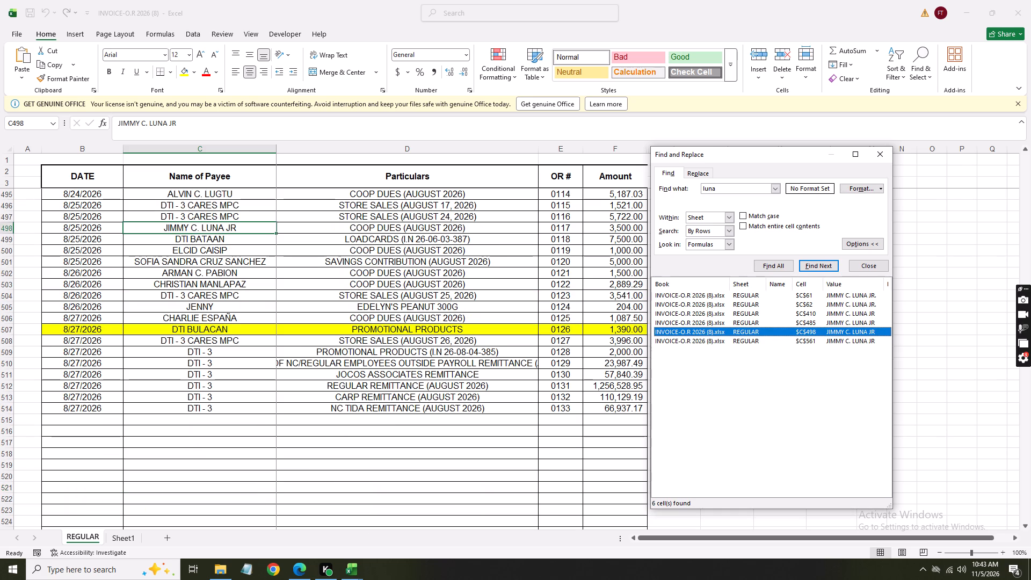
pyautogui.click(734, 322)
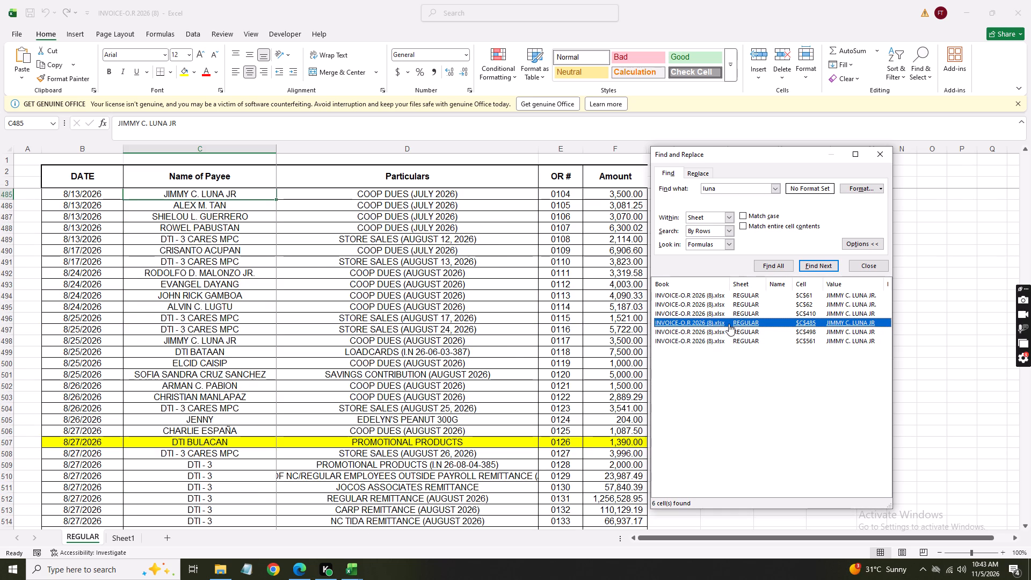
pyautogui.click(733, 313)
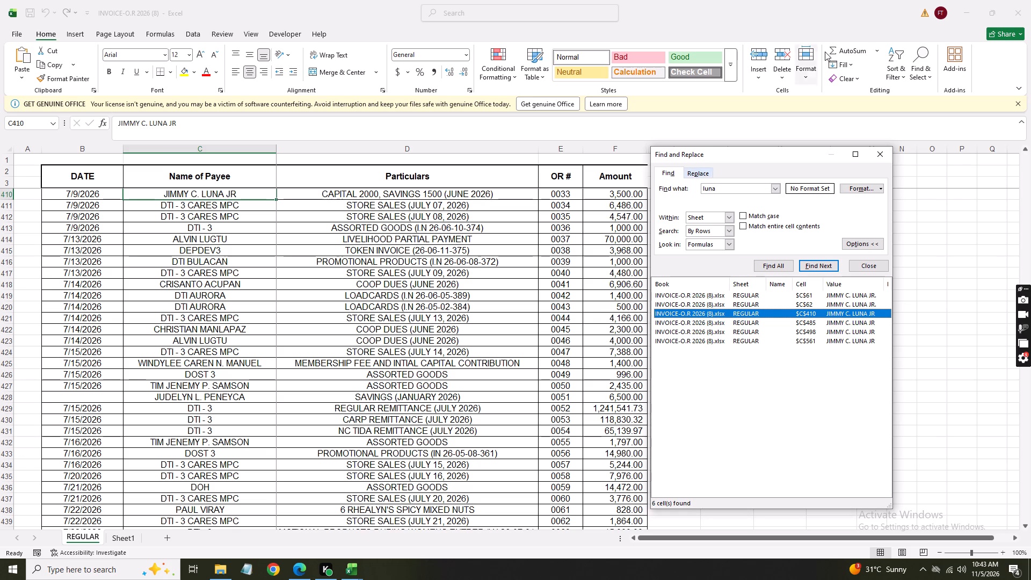
pyautogui.click(874, 158)
# In the Deduction-Principal-Interest-2026-Regular workbook, unhide the credit card loan columns on the NOVEMBER 2026 - REG sheet and check Bulda's principal.
pyautogui.click(968, 4)
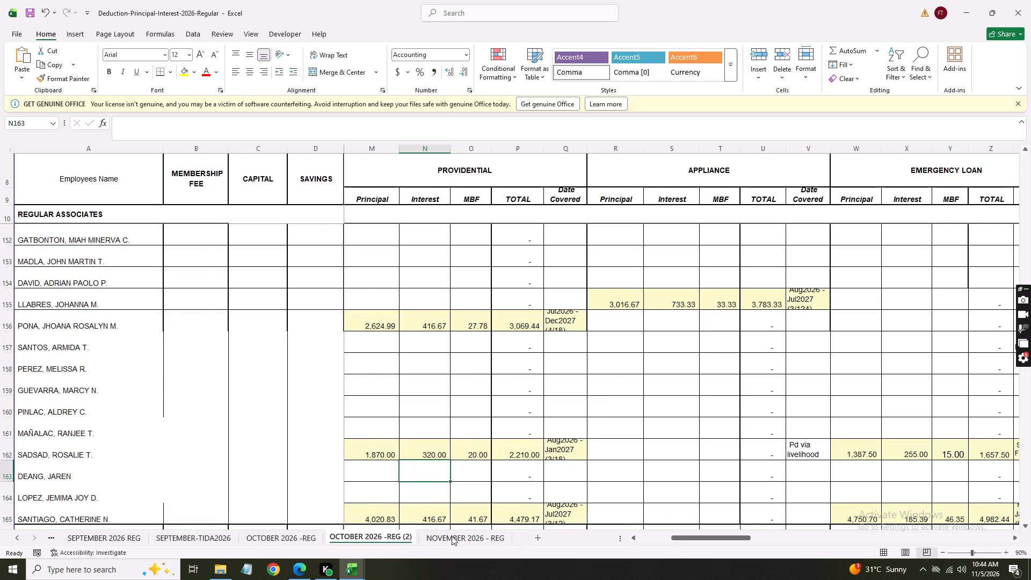
pyautogui.click(451, 536)
pyautogui.scroll(-2, 459, 455)
pyautogui.hotkey('ctrl', 'f')
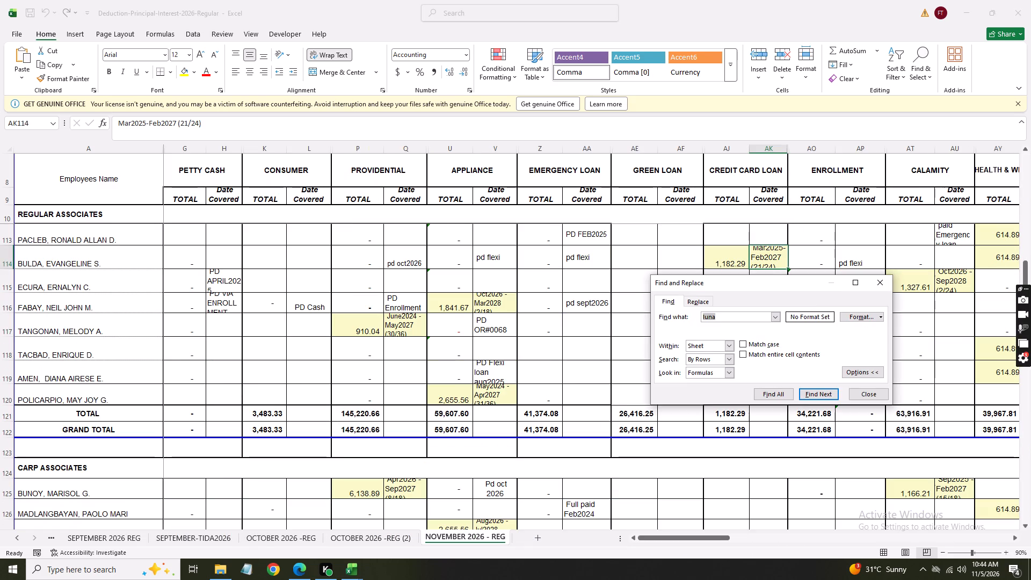
pyautogui.press('Escape')
pyautogui.click(398, 259)
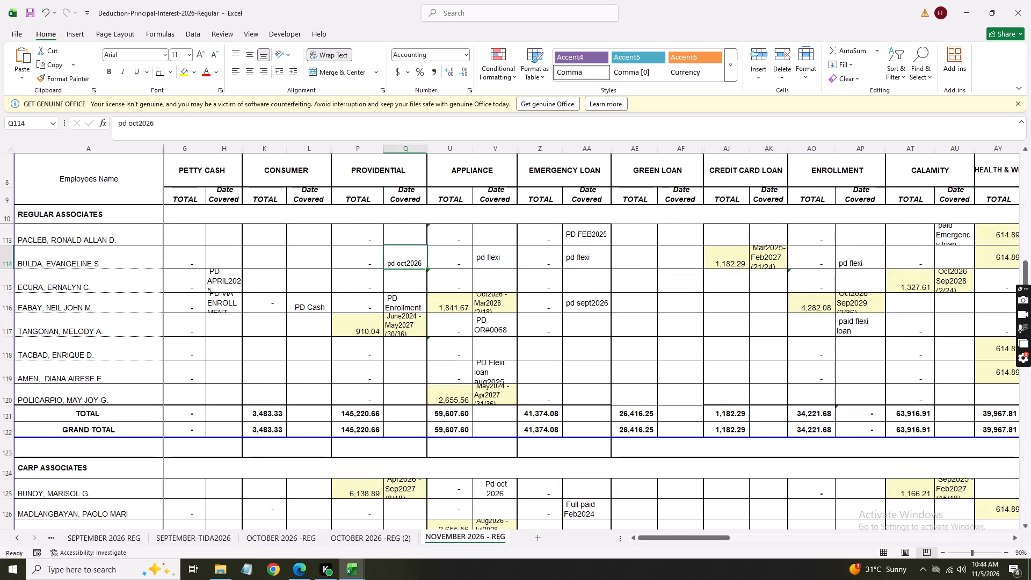
pyautogui.click(726, 258)
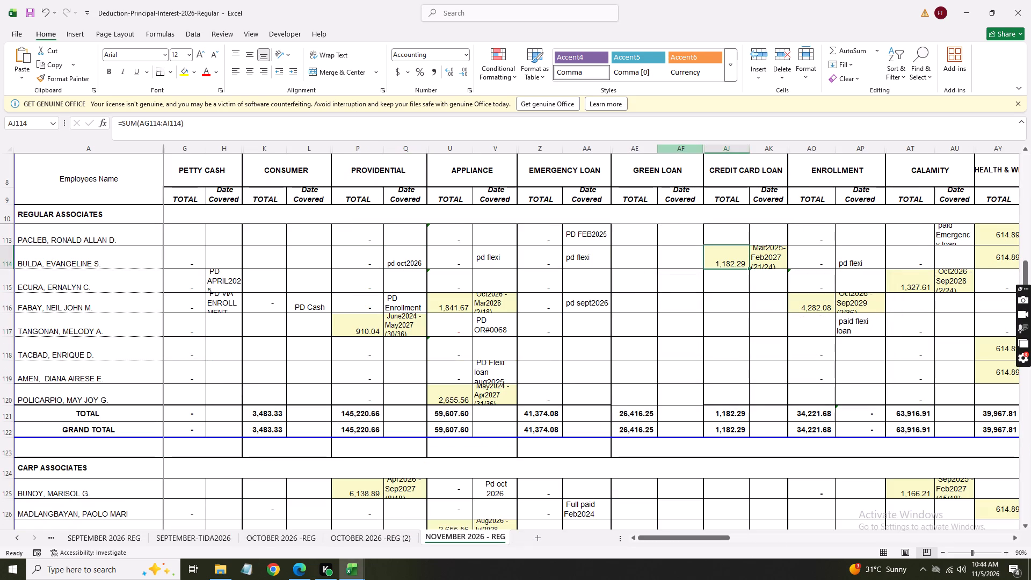
pyautogui.moveTo(694, 148); pyautogui.dragTo(776, 151)
pyautogui.rightClick(776, 150)
pyautogui.click(822, 330)
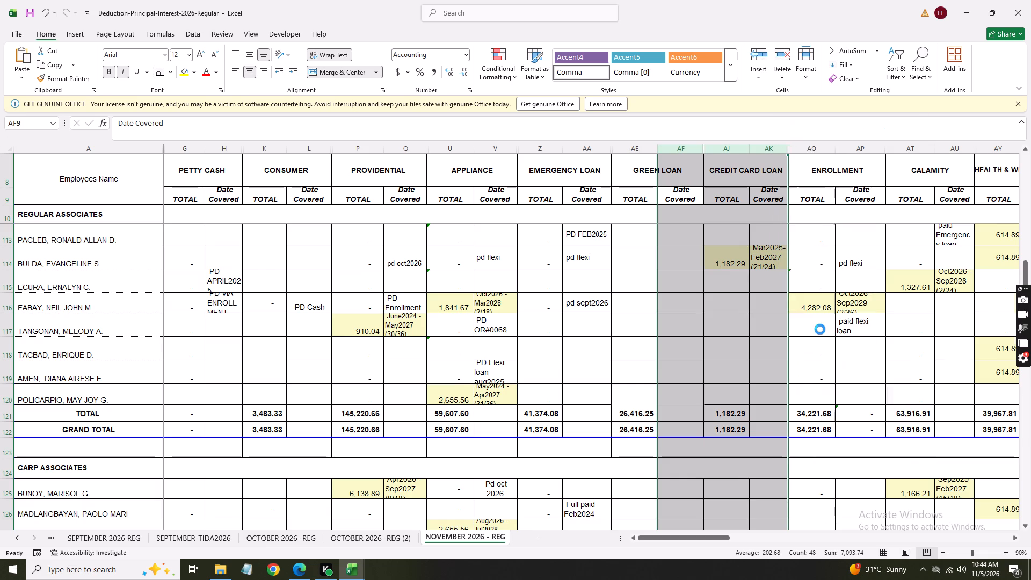
pyautogui.click(758, 295)
pyautogui.click(727, 250)
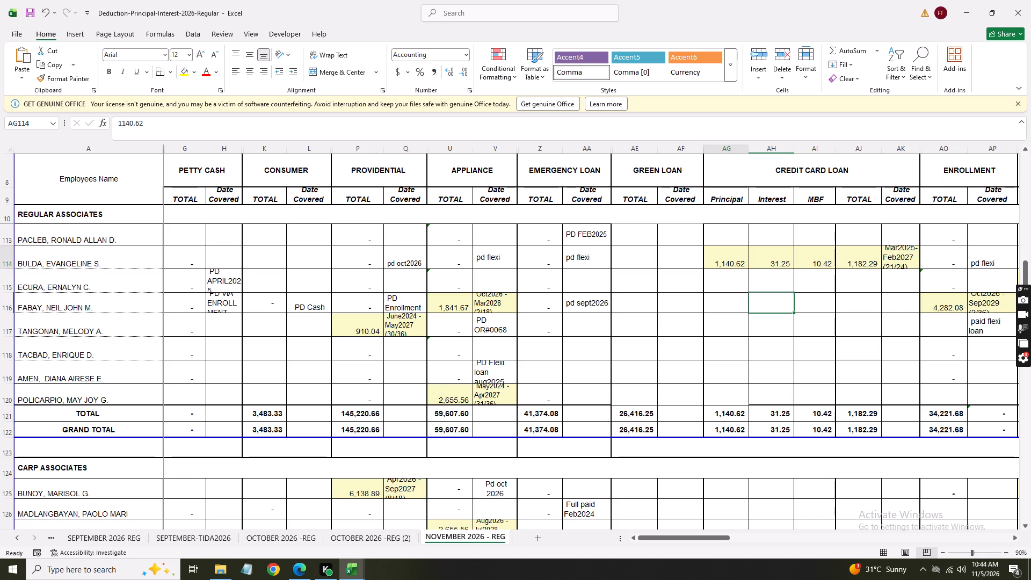
# On the OCTOBER 2026 -REG sheet, find "bulda" and set that member's credit card loan principal to 1119.79 and interest to 52.08.
pyautogui.click(369, 539)
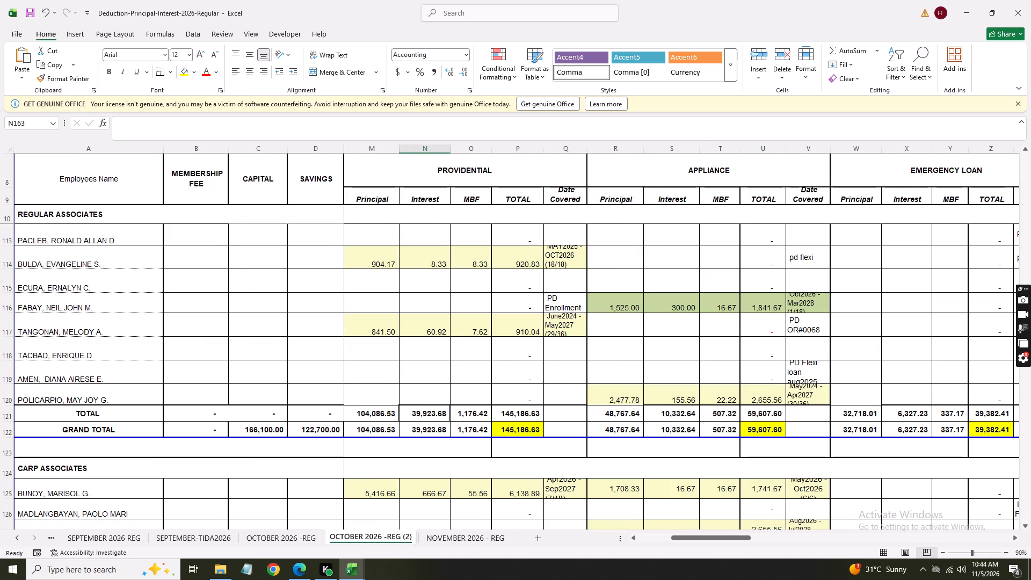
pyautogui.click(300, 538)
pyautogui.scroll(-1, 494, 392)
pyautogui.scroll(3, 494, 392)
pyautogui.hotkey('ctrl', 'f')
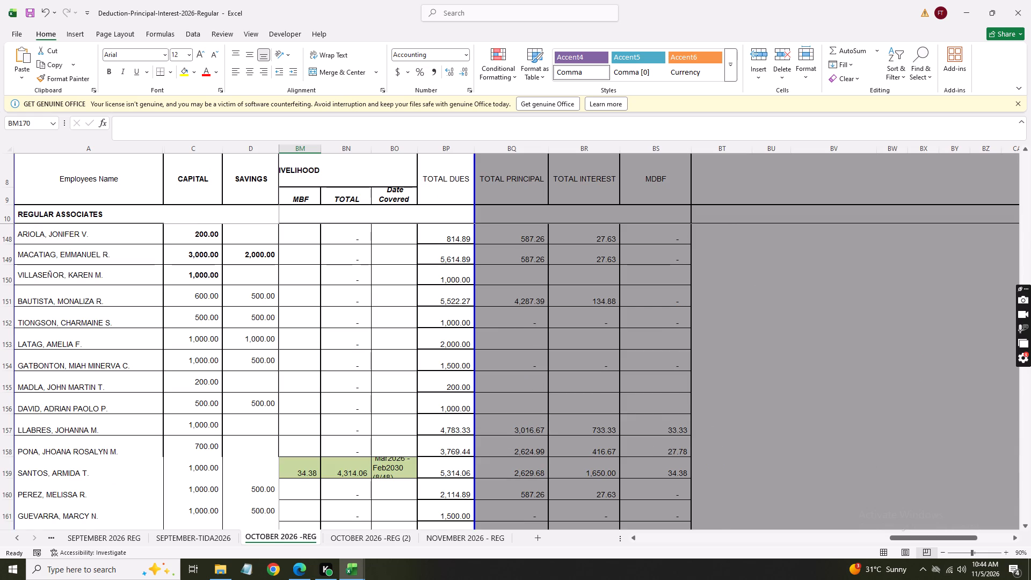
pyautogui.press('Return')
pyautogui.write('bulda')
pyautogui.press('Return')
pyautogui.press('Escape')
pyautogui.press('Right')
pyautogui.press('Right')
pyautogui.press('Right')
pyautogui.hotkey('ctrl', 'Right')
pyautogui.hotkey('ctrl', 'Right')
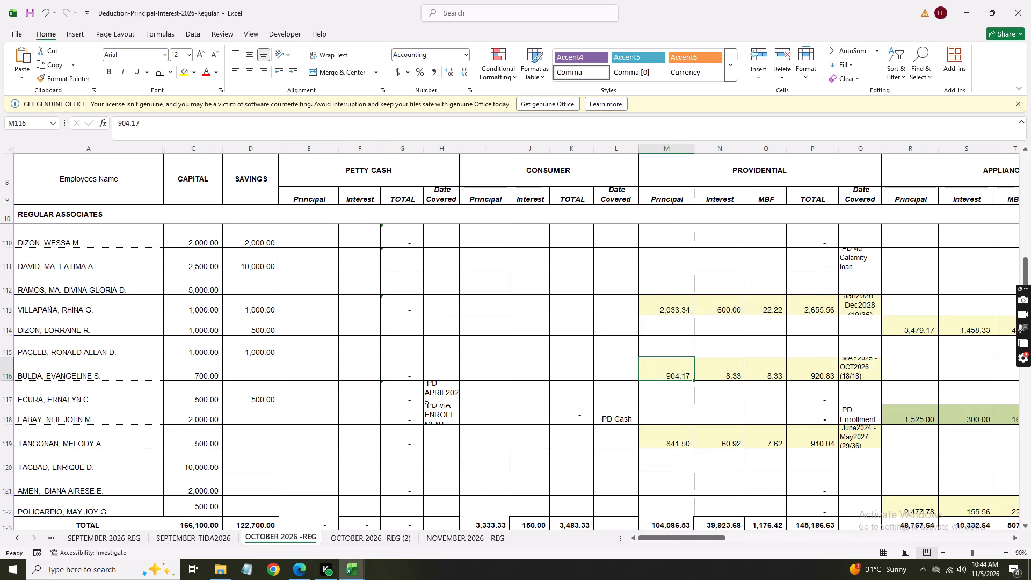
pyautogui.press('Right')
pyautogui.press('Right')
pyautogui.press('Right')
pyautogui.press('Right')
pyautogui.press('Right')
pyautogui.press('Right')
pyautogui.press('Right')
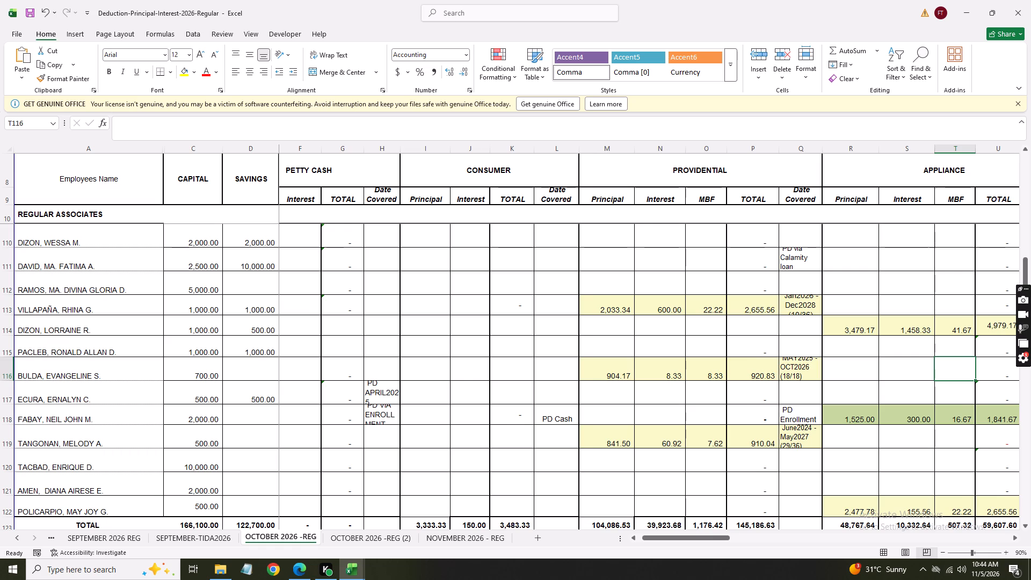
pyautogui.press('Right')
pyautogui.press('Right')
pyautogui.press('Right')
pyautogui.press('Right')
pyautogui.press('Right')
pyautogui.press('Right')
pyautogui.press('Right')
pyautogui.press('Right')
pyautogui.press('Right')
pyautogui.press('Right')
pyautogui.press('Right')
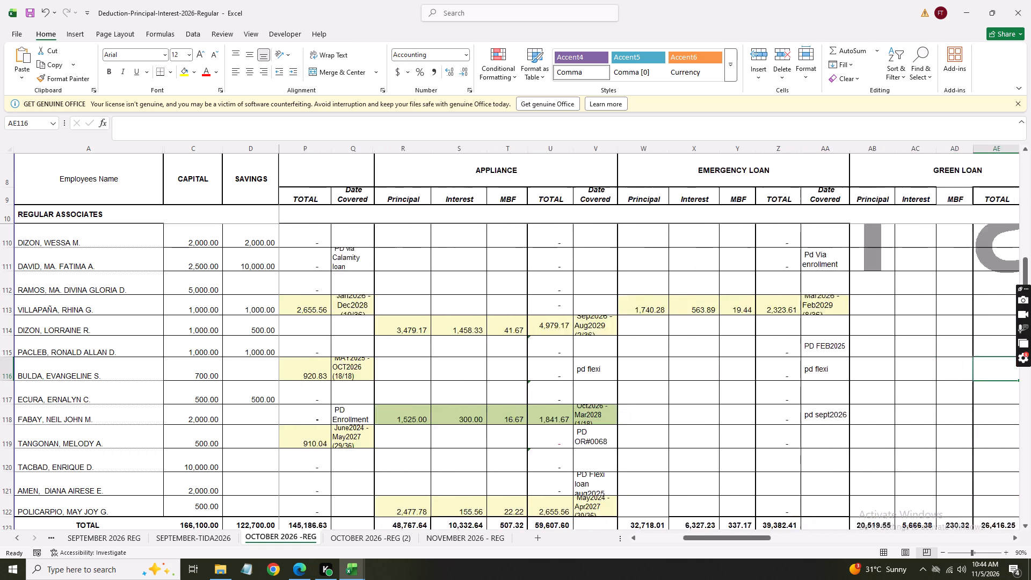
pyautogui.press('Right')
pyautogui.press('Right')
pyautogui.press('Right')
pyautogui.press('Right')
pyautogui.press('Right')
pyautogui.press('Right')
pyautogui.press('Right')
pyautogui.press('Right')
pyautogui.press('Right')
pyautogui.press('Left')
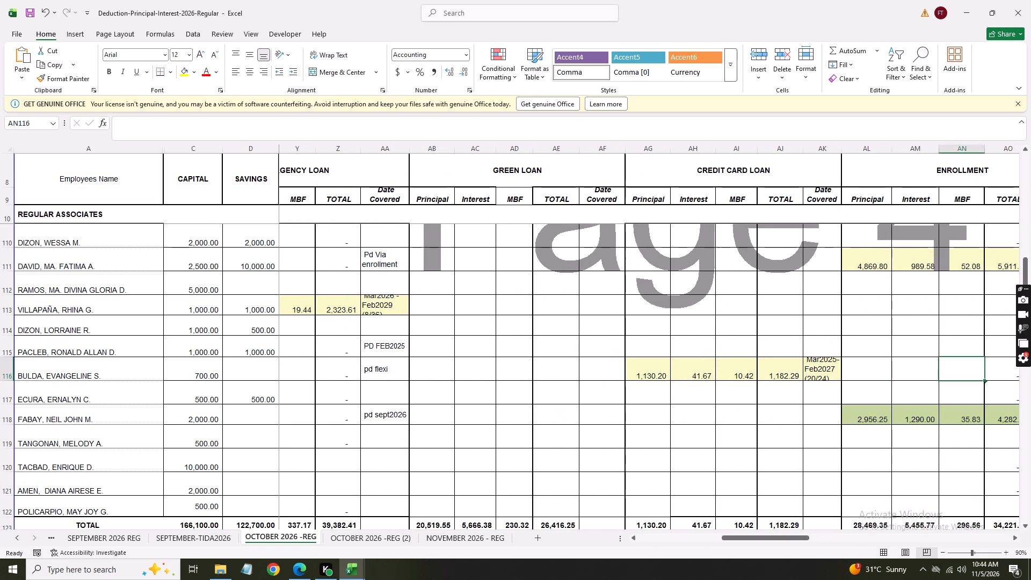
pyautogui.press('Left')
pyautogui.press('Left')
pyautogui.press('Left')
pyautogui.press('Left')
pyautogui.press('Left')
pyautogui.press('Left')
pyautogui.press('Left')
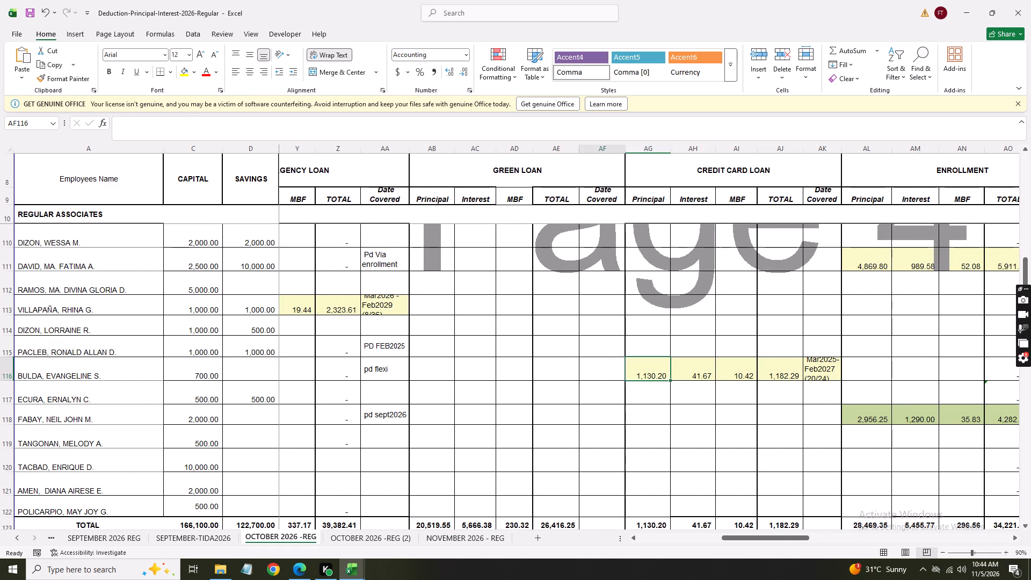
pyautogui.press('Left')
pyautogui.press('Left')
pyautogui.press('Right')
pyautogui.press('Right')
pyautogui.press('Right')
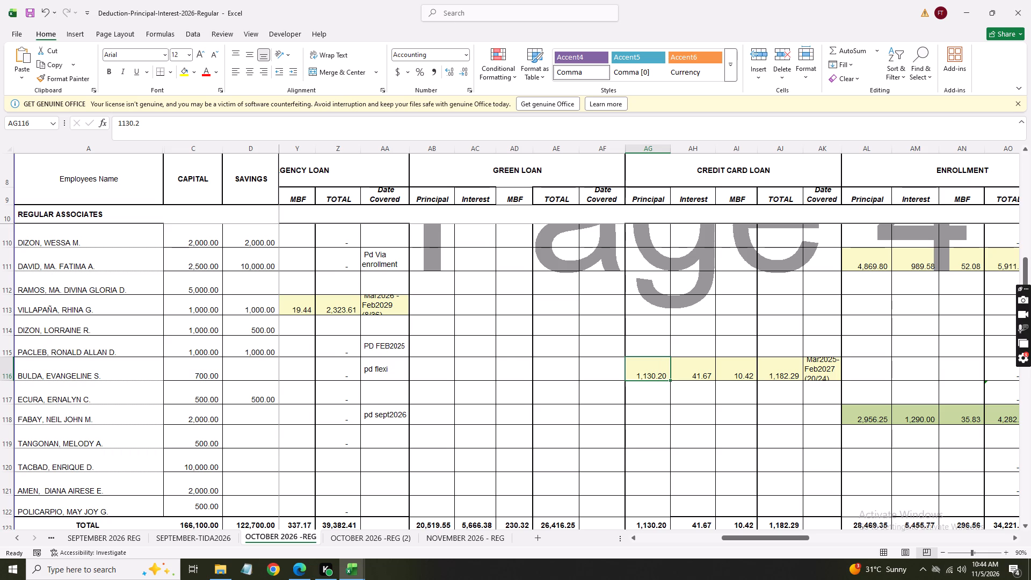
pyautogui.write('111')
pyautogui.write('9.79')
pyautogui.press('Tab')
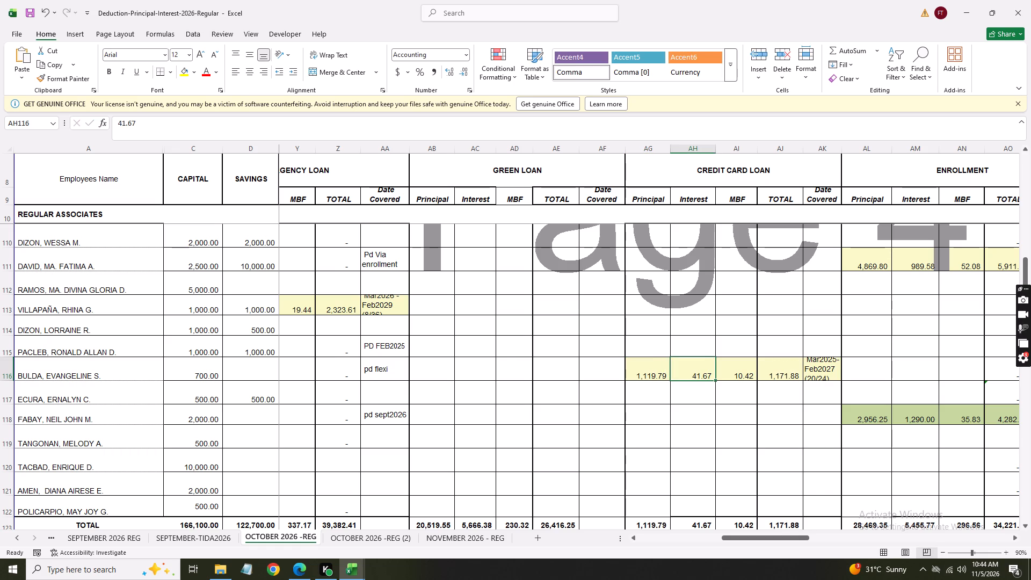
pyautogui.write('52.08')
pyautogui.press('Tab')
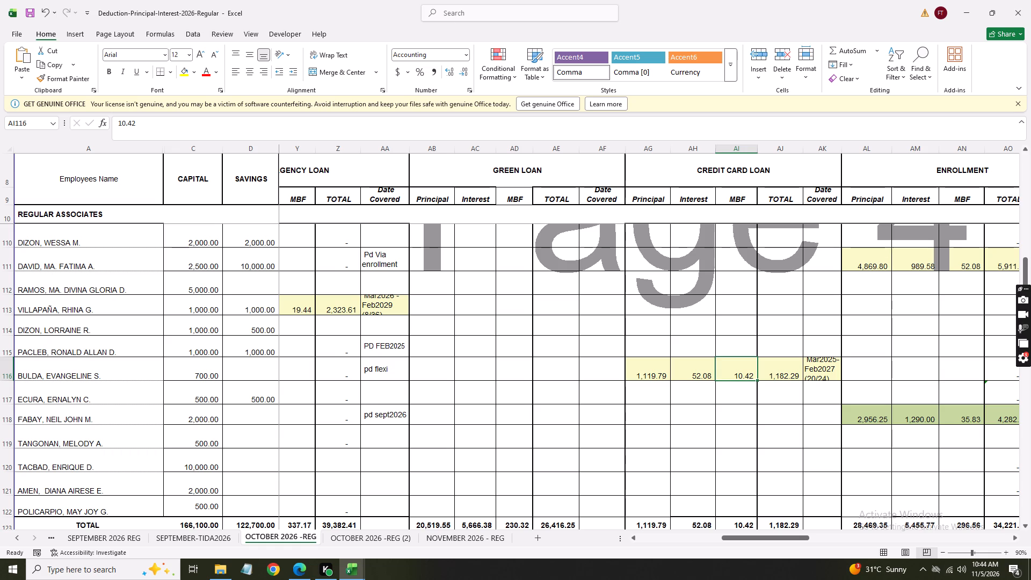
# Check the total formula and date covered of Bulda's credit card loan on the OCTOBER 2026 -REG sheet.
pyautogui.press('Right')
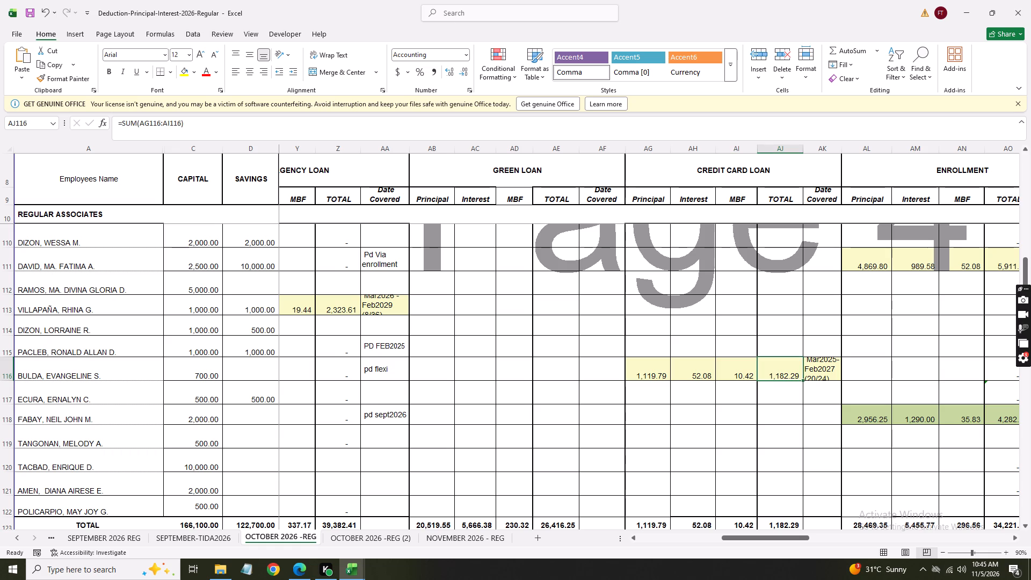
pyautogui.doubleClick(778, 372)
pyautogui.press('Return')
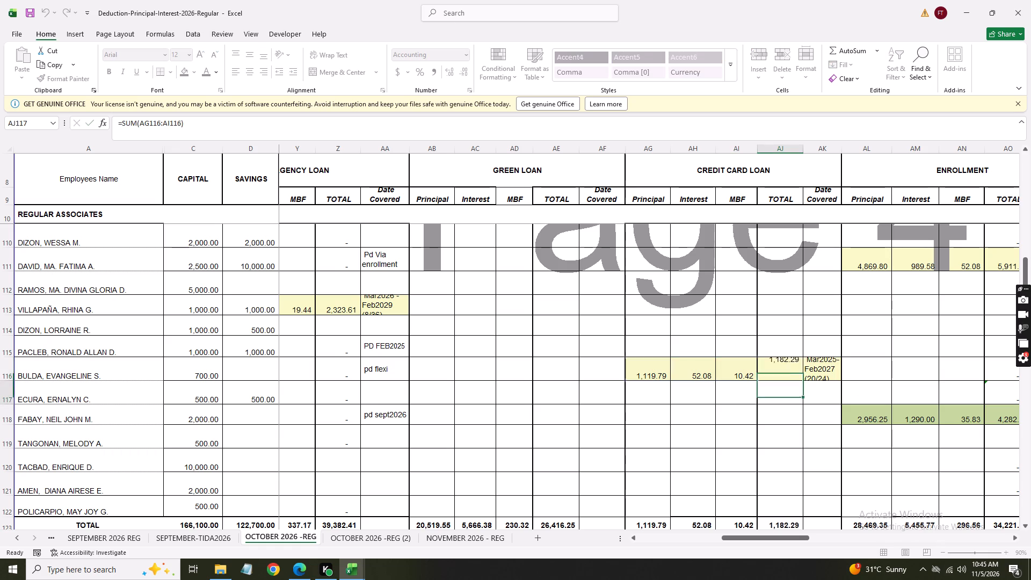
pyautogui.click(770, 414)
pyautogui.click(789, 386)
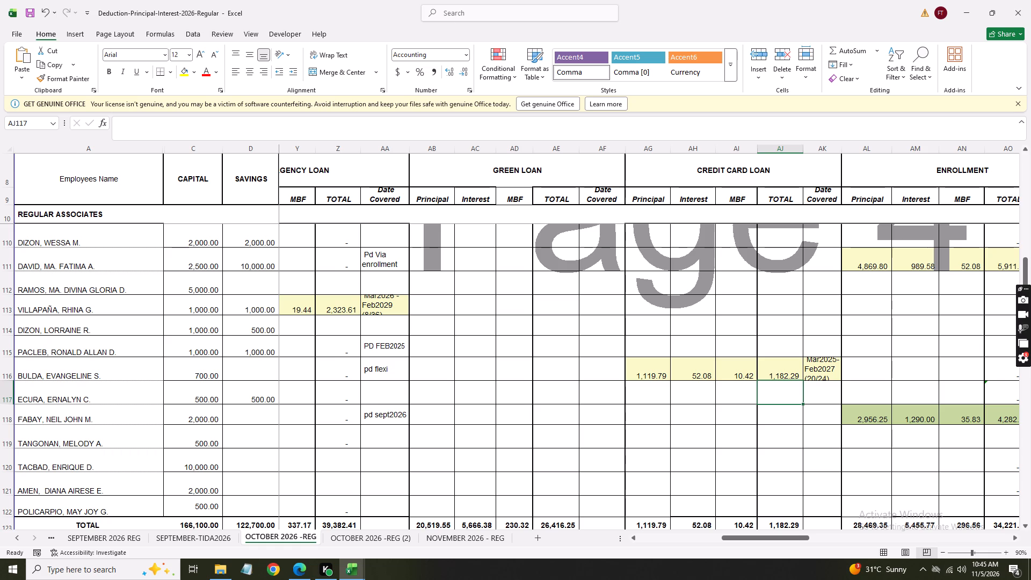
pyautogui.click(823, 374)
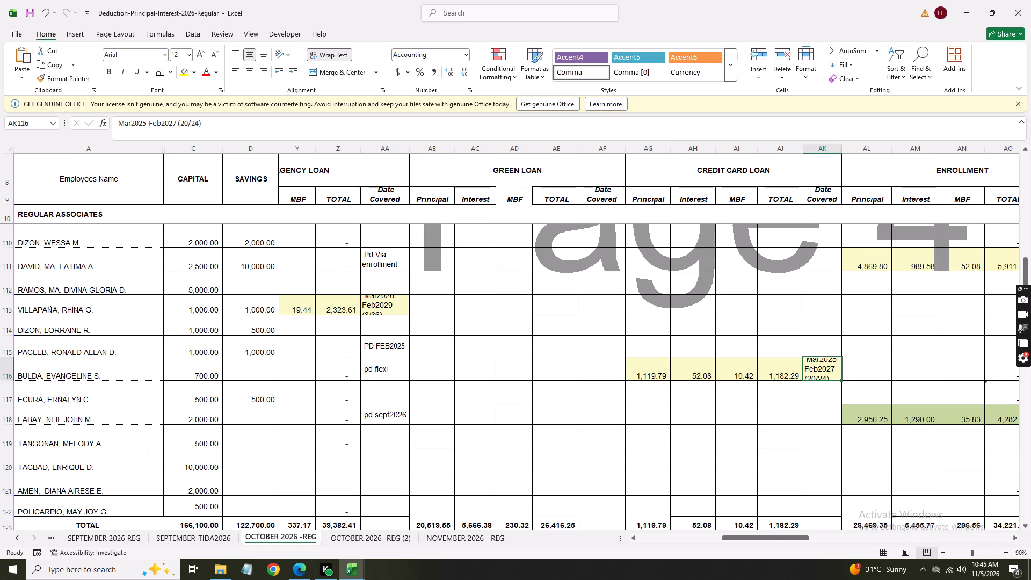
# On the SEPTEMBER 2026 REG sheet, find "bulda" and examine that member's credit card loan principal and interest.
pyautogui.doubleClick(19, 540)
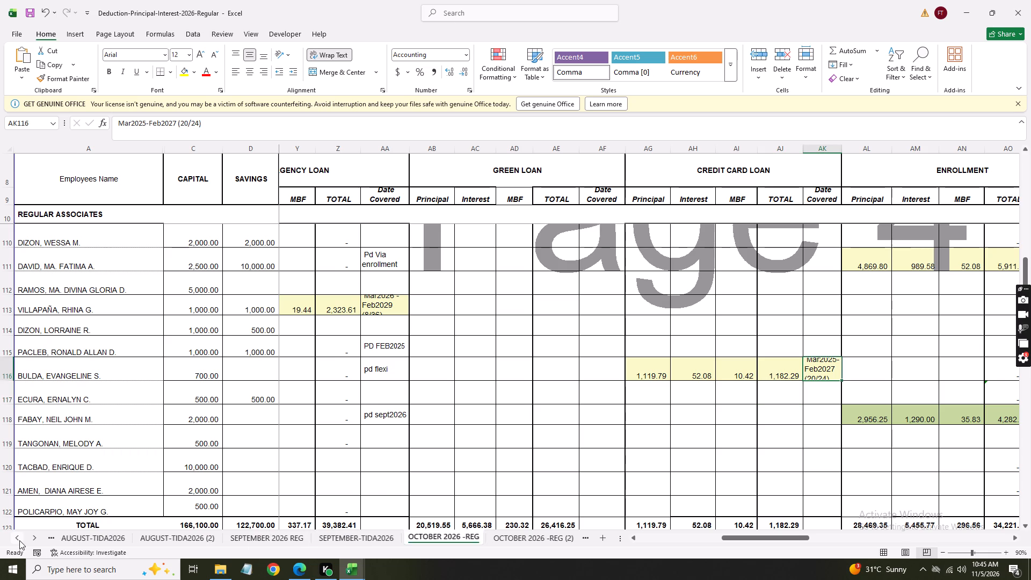
pyautogui.click(285, 535)
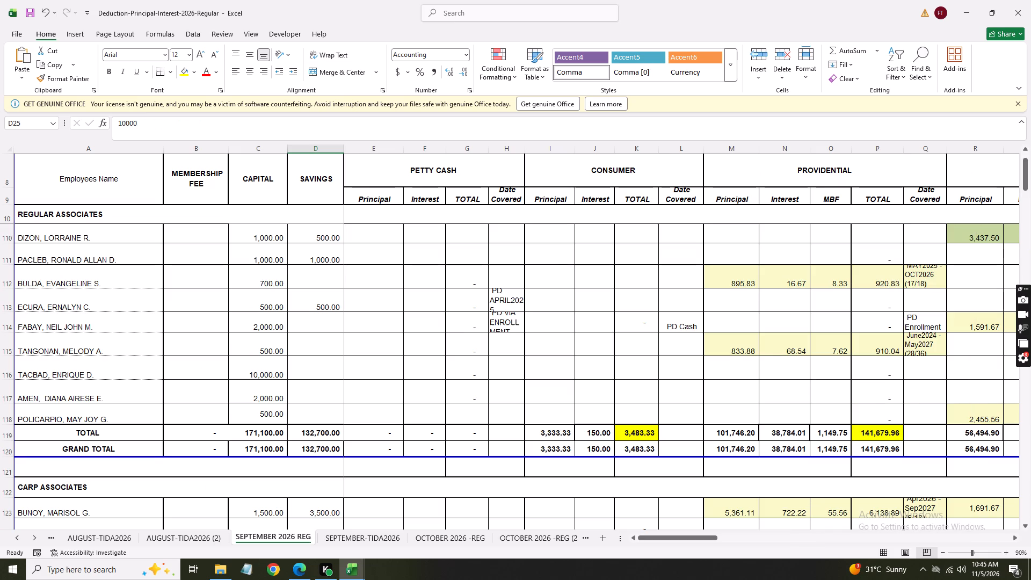
pyautogui.click(846, 273)
pyautogui.scroll(-1, 846, 297)
pyautogui.scroll(2, 846, 297)
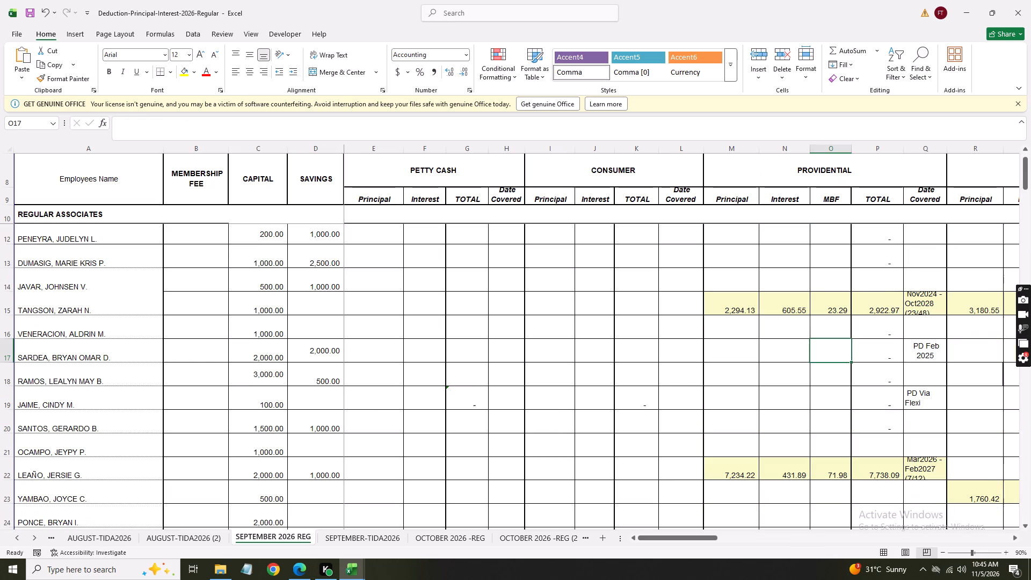
pyautogui.hotkey('ctrl', 'f')
pyautogui.press('Return')
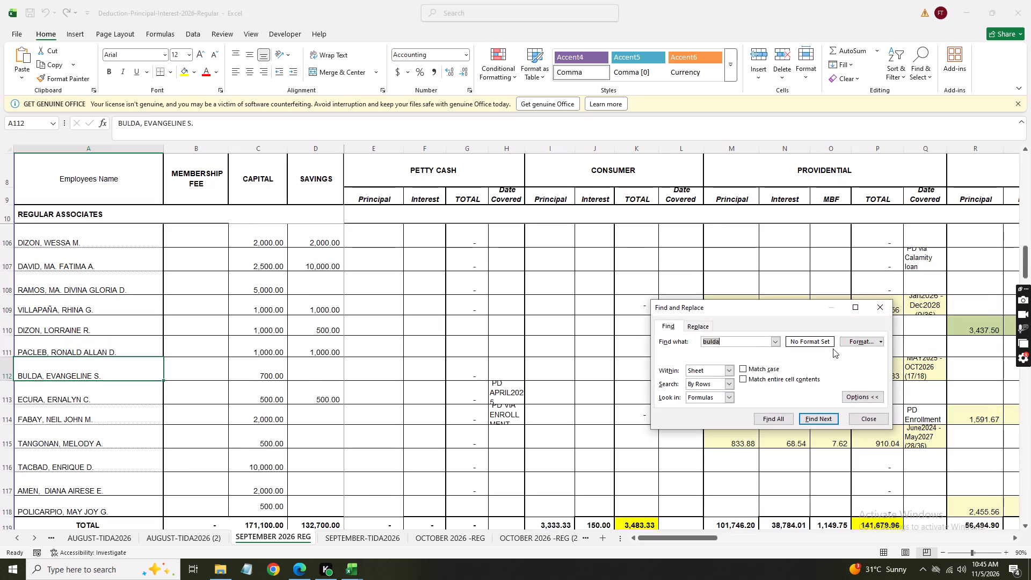
pyautogui.press('Escape')
pyautogui.press('Right')
pyautogui.press('Right')
pyautogui.press('Right')
pyautogui.hotkey('ctrl', 'Right')
pyautogui.hotkey('ctrl', 'Right')
pyautogui.hotkey('ctrl', 'Right')
pyautogui.hotkey('ctrl', 'Right')
pyautogui.hotkey('ctrl', 'Right')
pyautogui.hotkey('ctrl', 'Right')
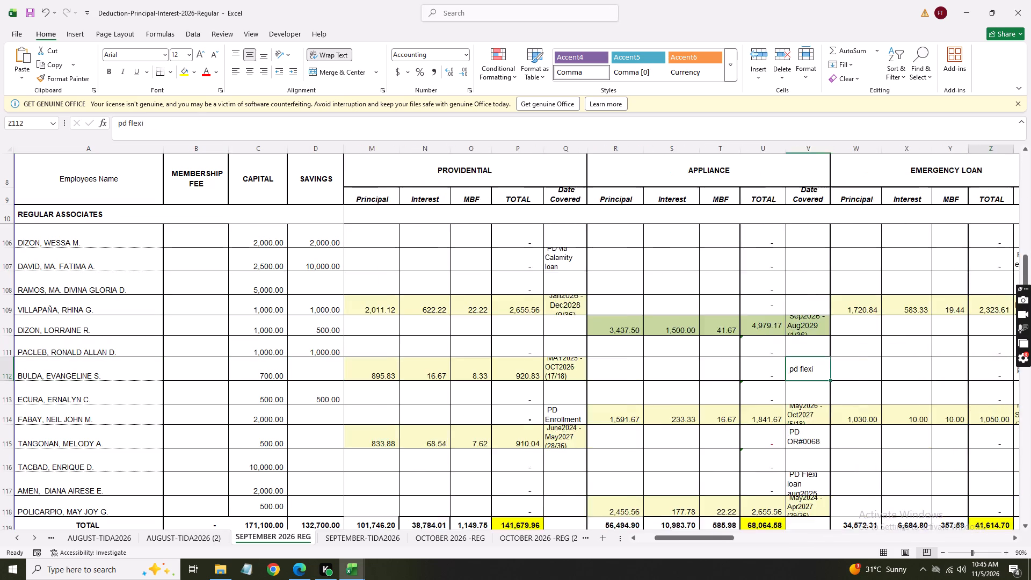
pyautogui.hotkey('ctrl', 'Right')
pyautogui.hotkey('ctrl', 'Right')
pyautogui.hotkey('ctrl', 'Right')
pyautogui.press('Left')
pyautogui.press('Left')
pyautogui.press('Left')
pyautogui.press('Left')
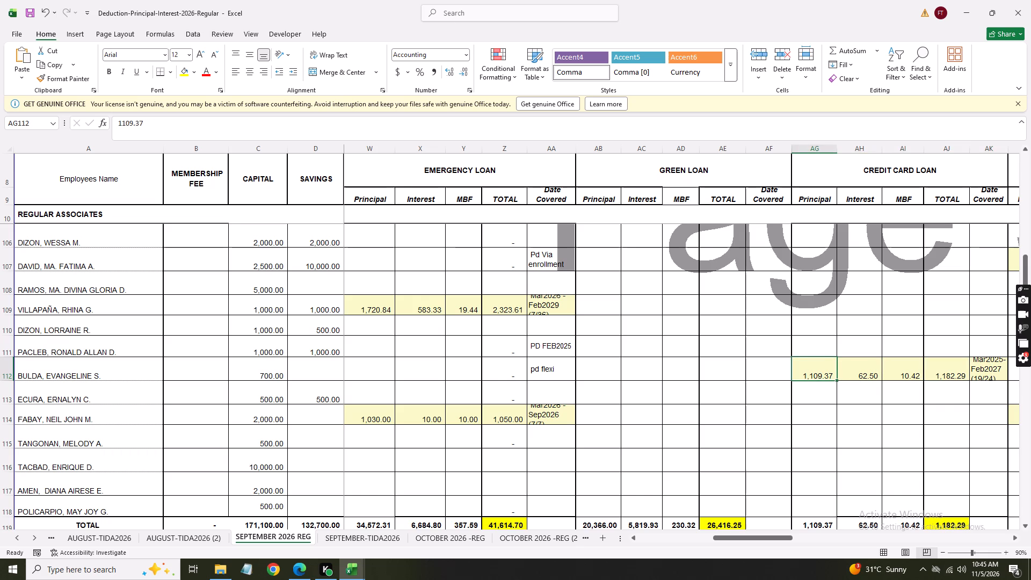
pyautogui.press('Right')
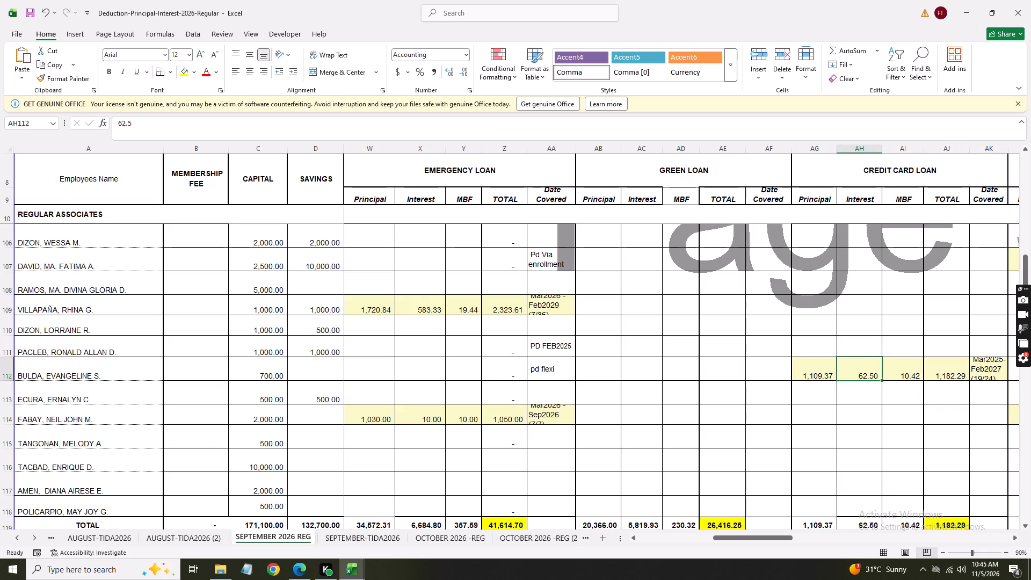
# Compare Bulda's credit card loan entries on the OCTOBER 2026 -REG and NOVEMBER 2026 - REG sheets.
pyautogui.click(459, 544)
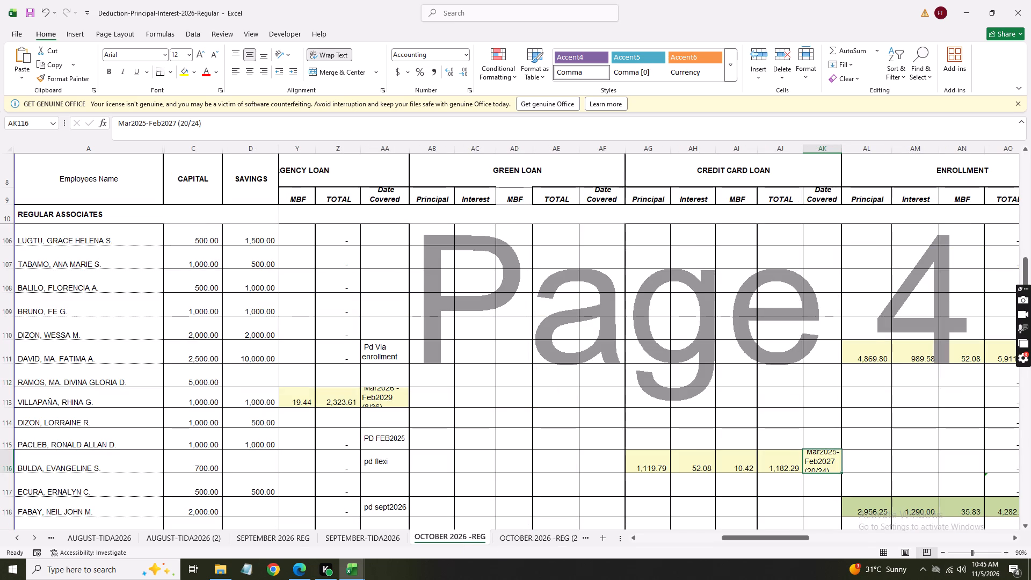
pyautogui.scroll(-2, 476, 404)
pyautogui.scroll(2, 776, 371)
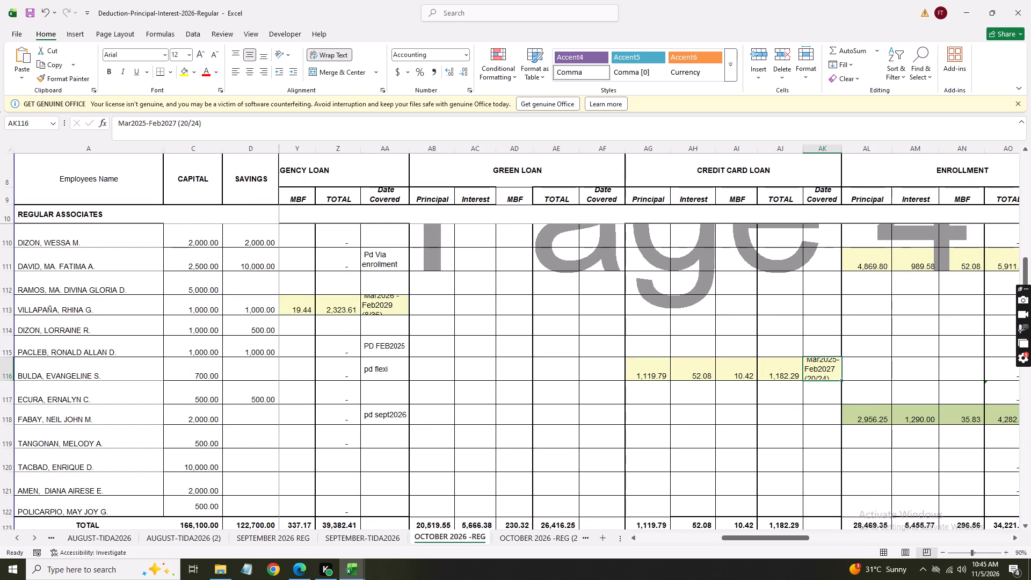
pyautogui.tripleClick(39, 538)
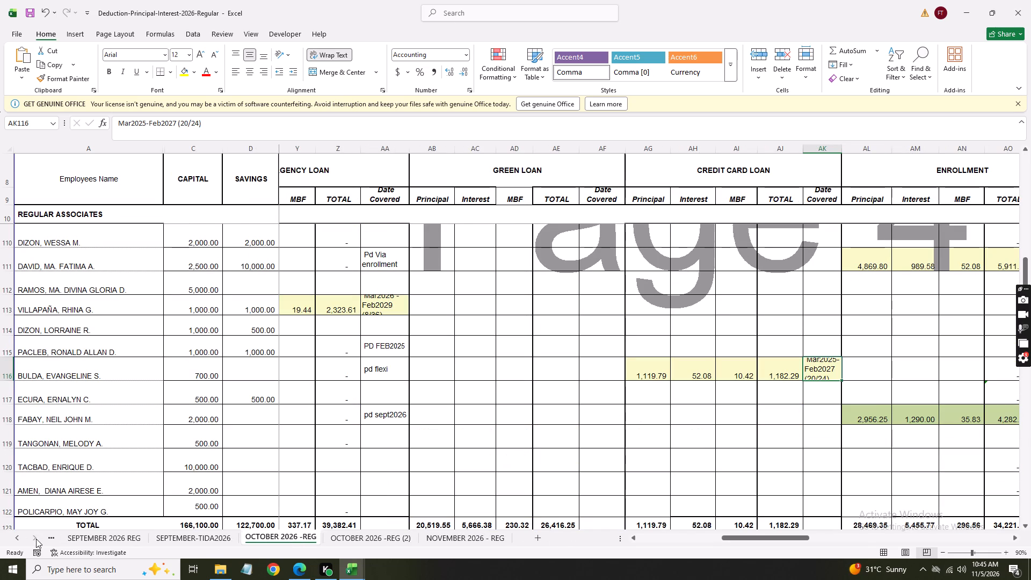
pyautogui.click(466, 534)
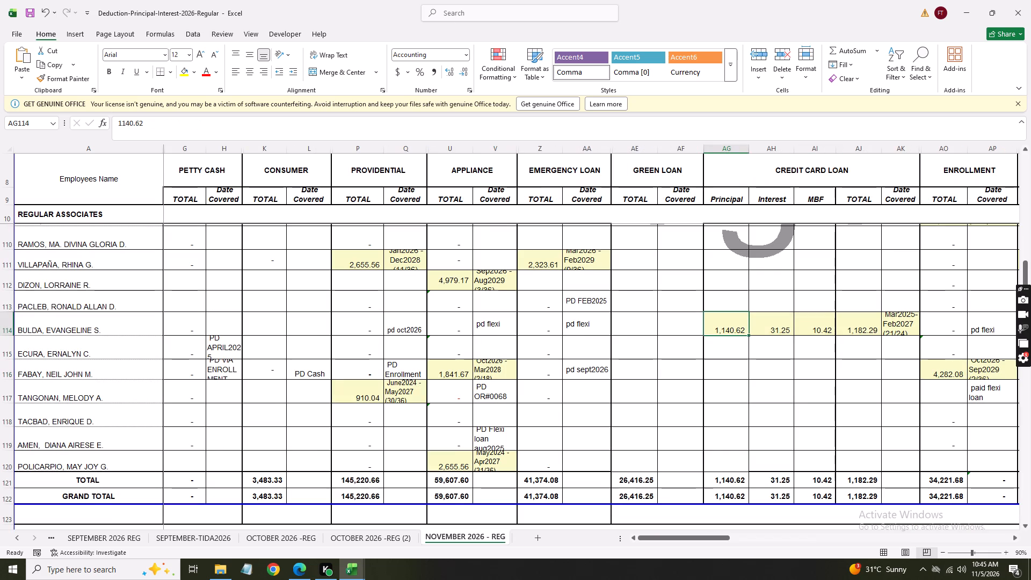
pyautogui.click(772, 329)
pyautogui.click(740, 327)
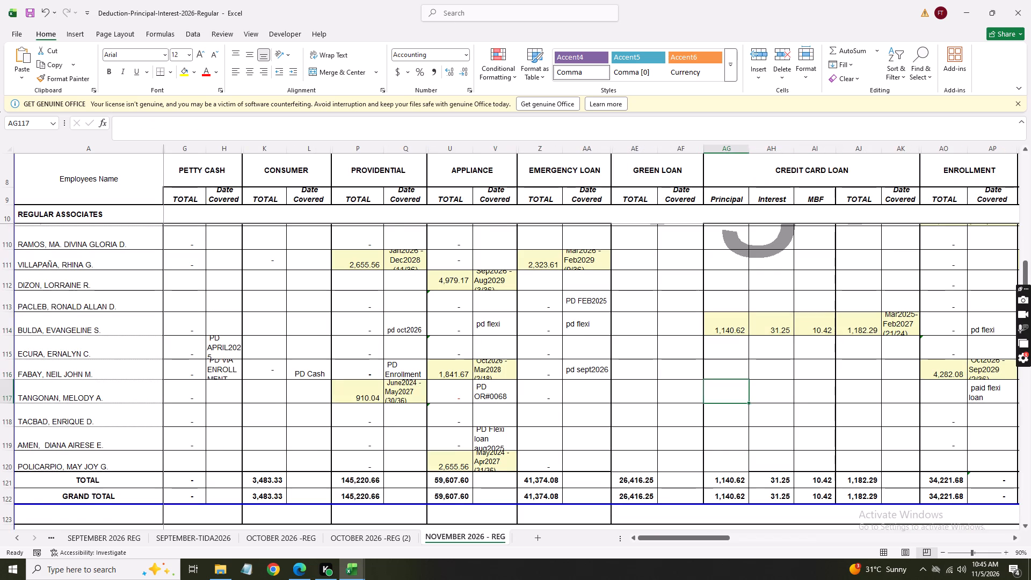
pyautogui.scroll(-2, 785, 347)
pyautogui.scroll(3, 783, 347)
# On the NOVEMBER 2026 - REG sheet, set Bulda's credit card loan principal to 1130.21 and interest to 41.67.
pyautogui.click(748, 316)
pyautogui.press('1')
pyautogui.write('130.31')
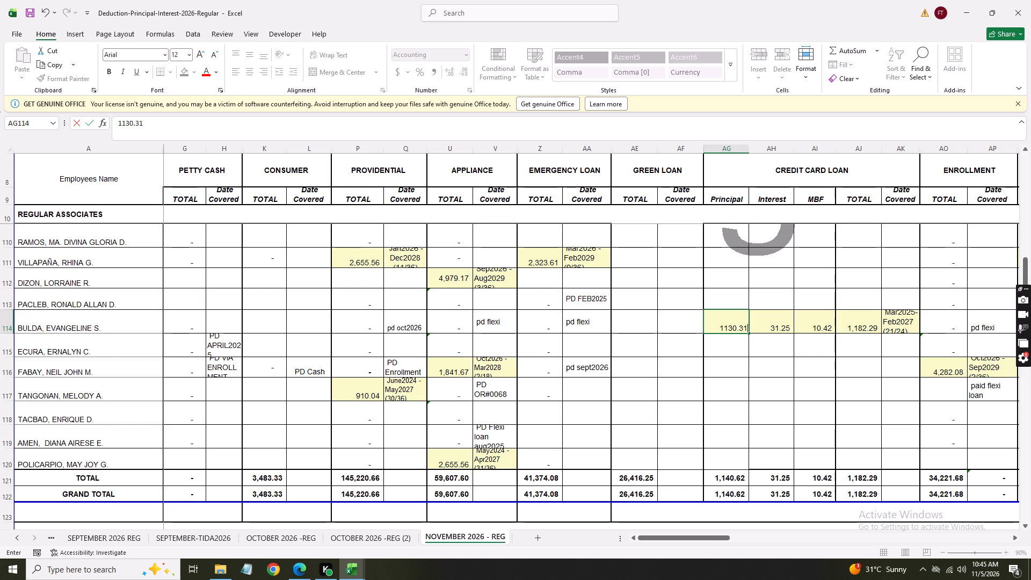
pyautogui.press('Right')
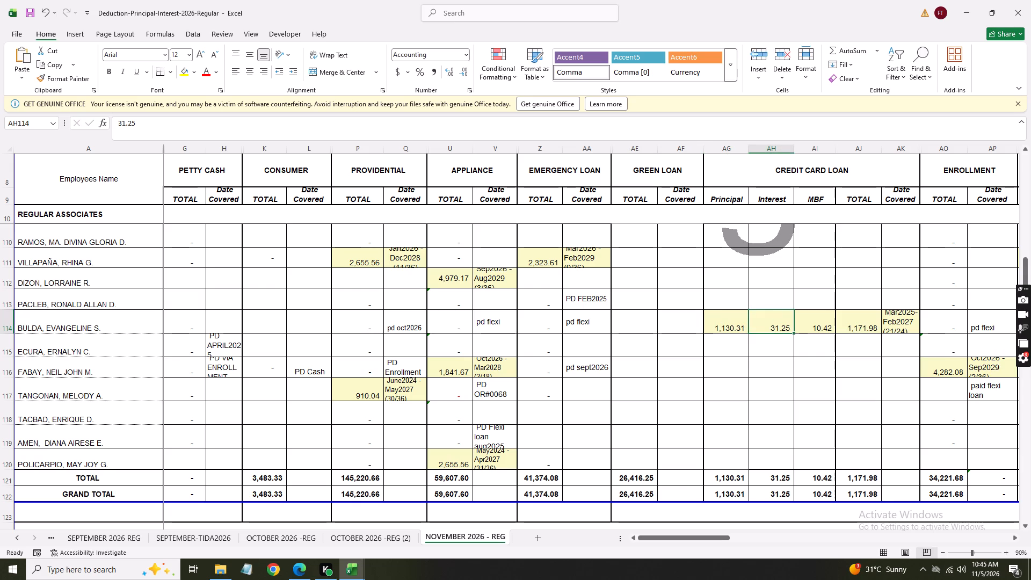
pyautogui.press('Left')
pyautogui.write('1130.21')
pyautogui.press('Right')
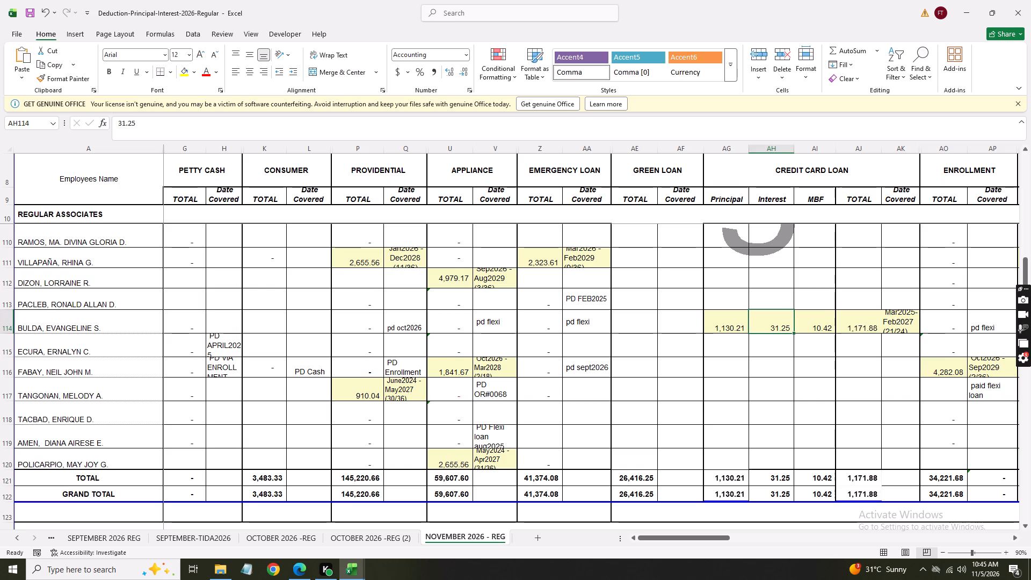
pyautogui.write('41.67')
pyautogui.press('Right')
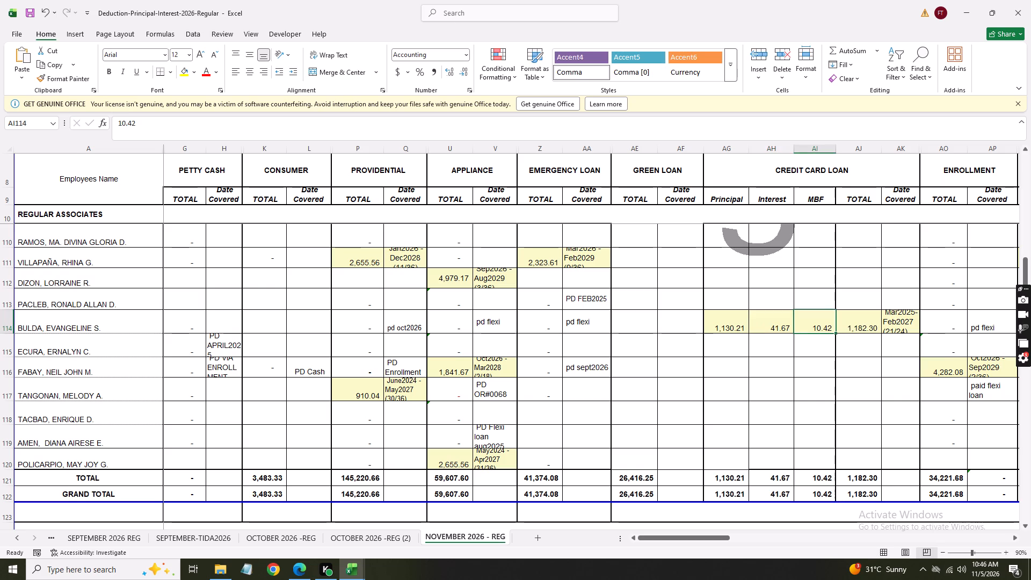
# Correct Bulda's November credit card loan principal to 1130.20.
pyautogui.press('Left')
pyautogui.press('Left')
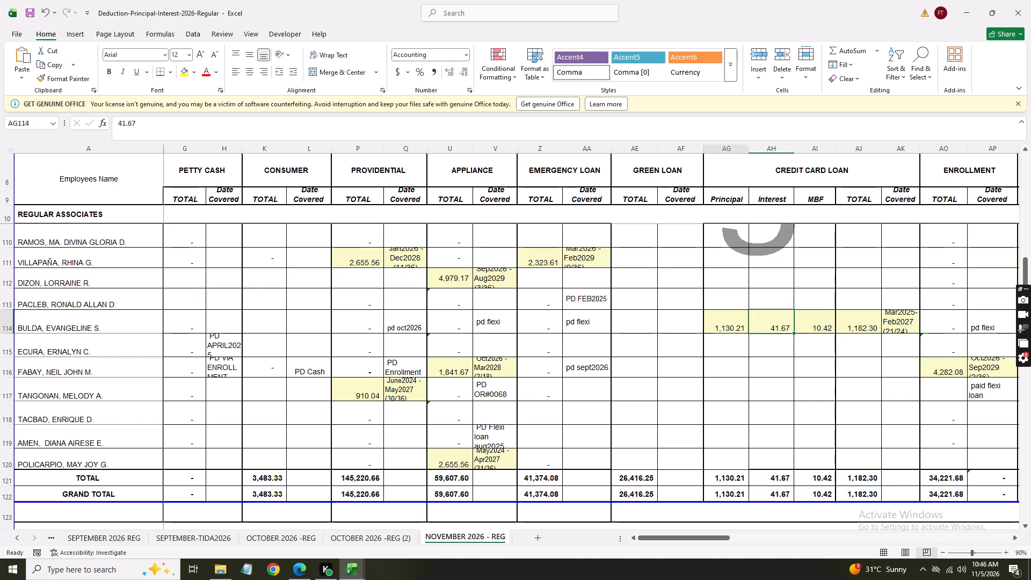
pyautogui.click(172, 122)
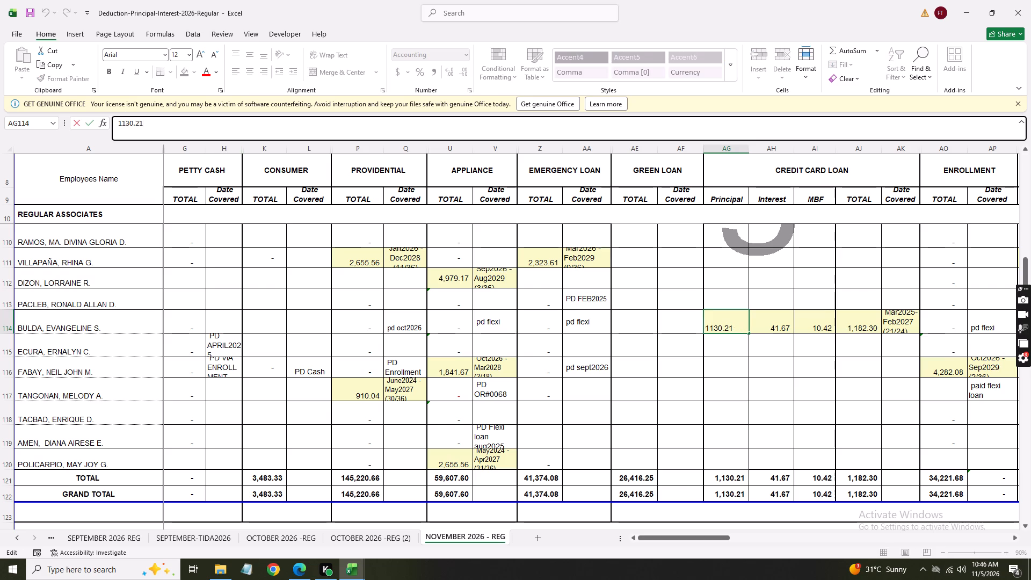
pyautogui.press('BackSpace')
pyautogui.press('0')
pyautogui.press('Return')
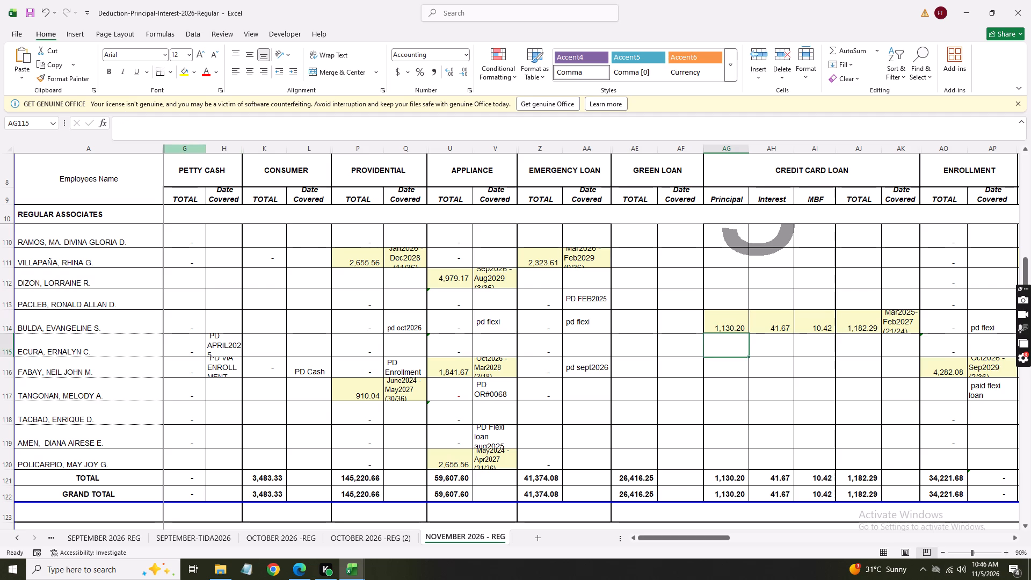
# Check the full date-covered entry for Bulda's credit card loan on the NOVEMBER 2026 - REG sheet.
pyautogui.click(901, 316)
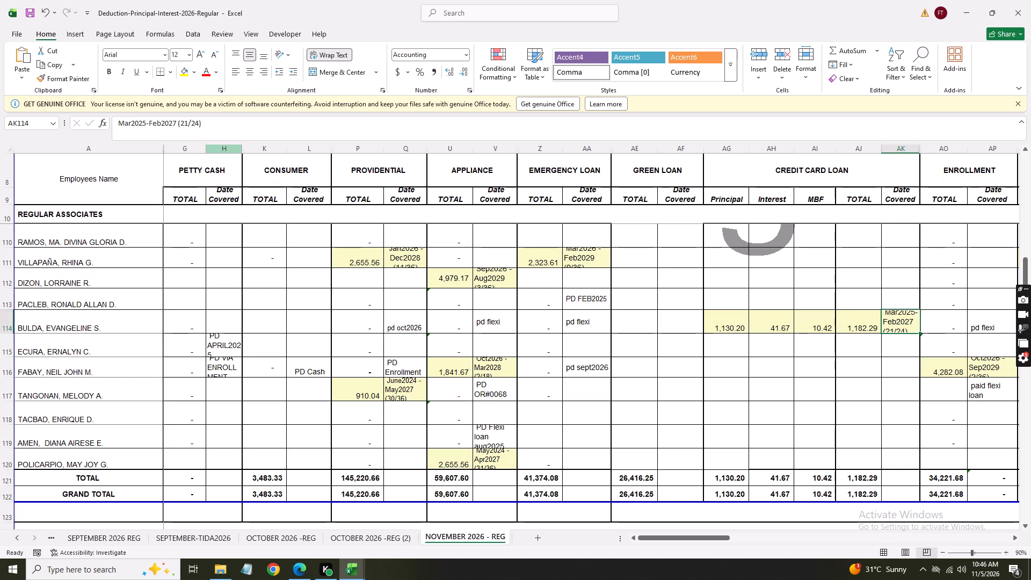